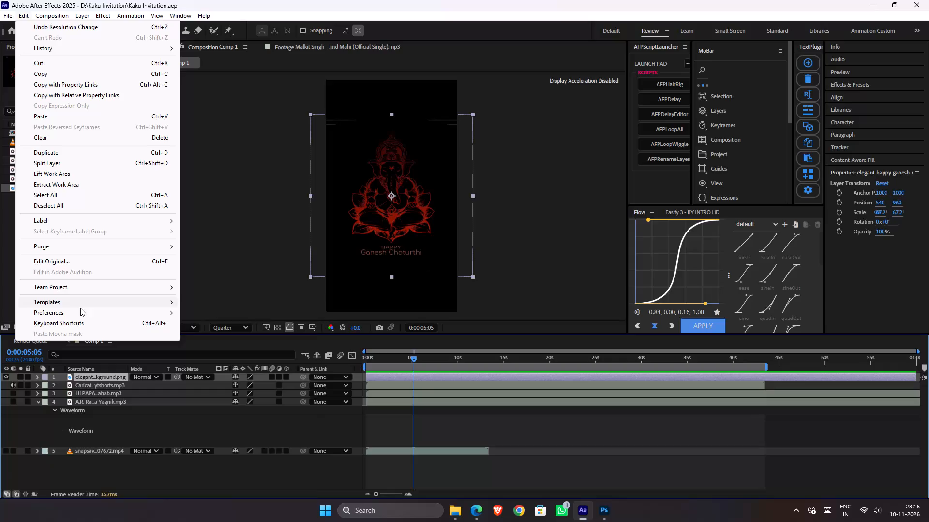
Turn off Show System Compatibility Issues in the Startup & Repair preferences.
left_click(207, 311)
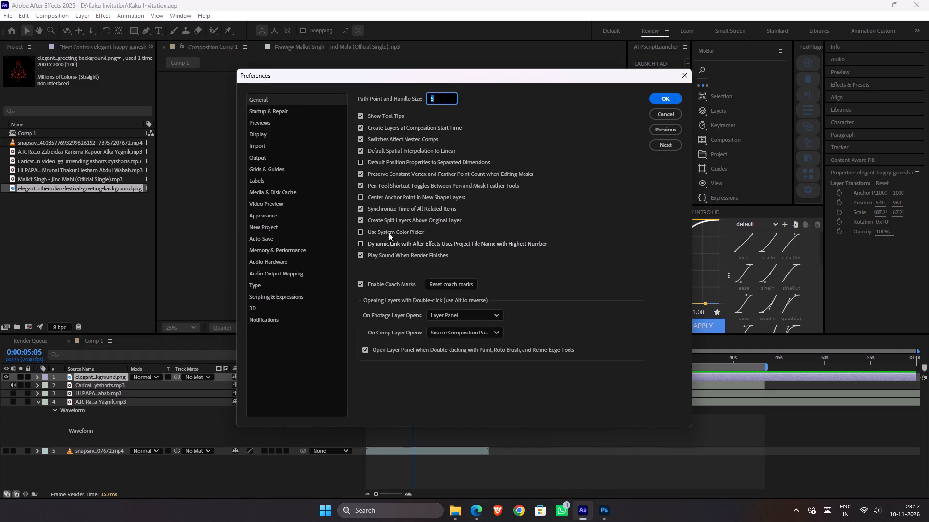
left_click(261, 108)
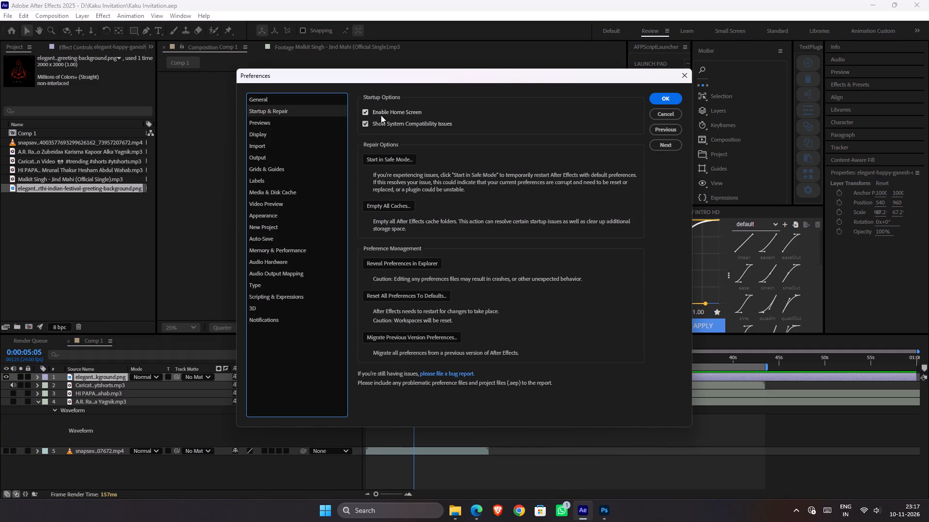
left_click(384, 119)
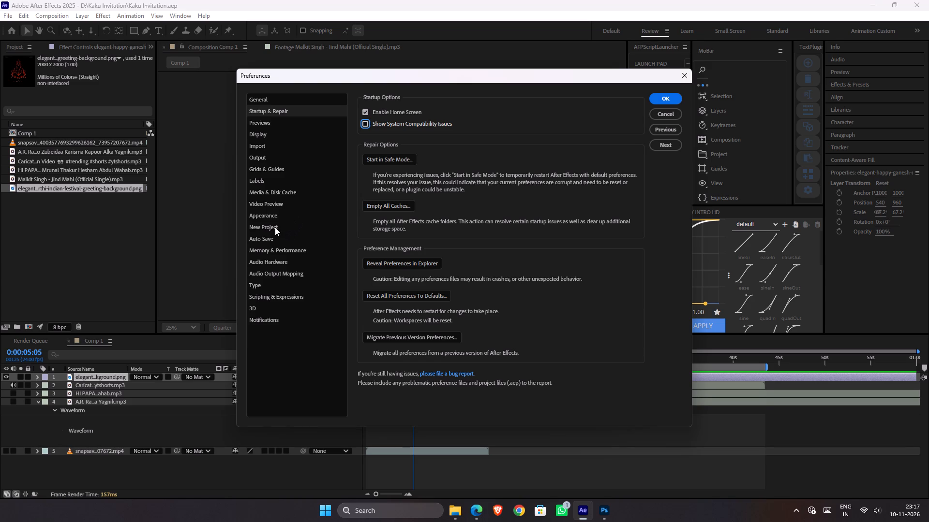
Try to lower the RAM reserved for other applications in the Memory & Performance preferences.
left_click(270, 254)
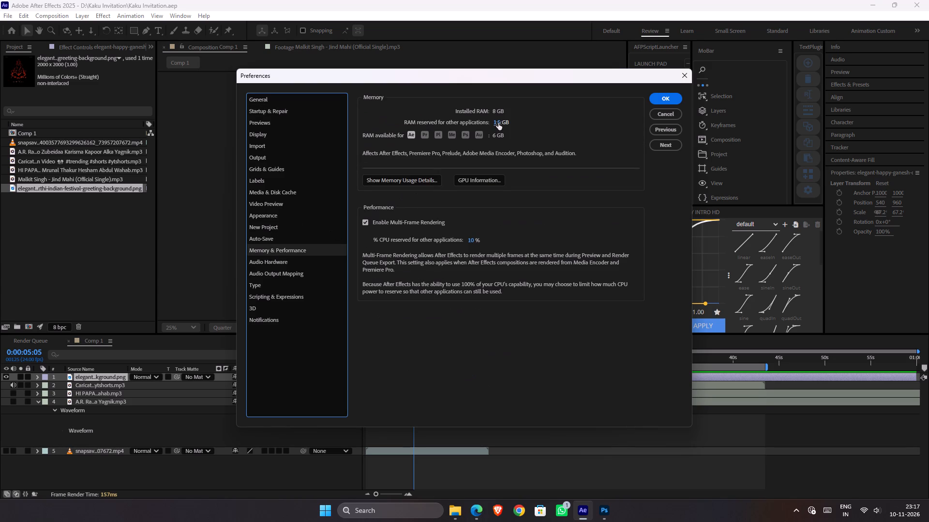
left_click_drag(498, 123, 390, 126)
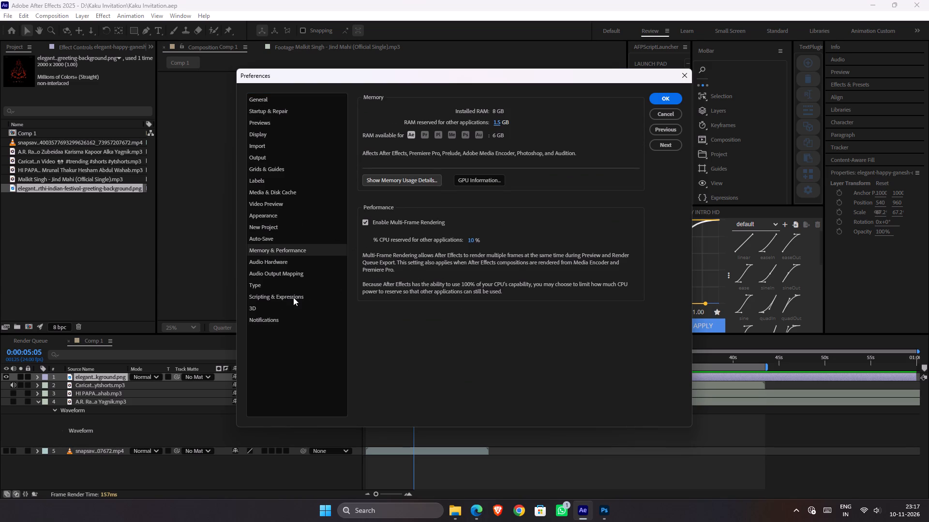
Review the audio, type, scripting, 3D, notification, startup and preview preferences, and accept the preferences.
left_click(287, 263)
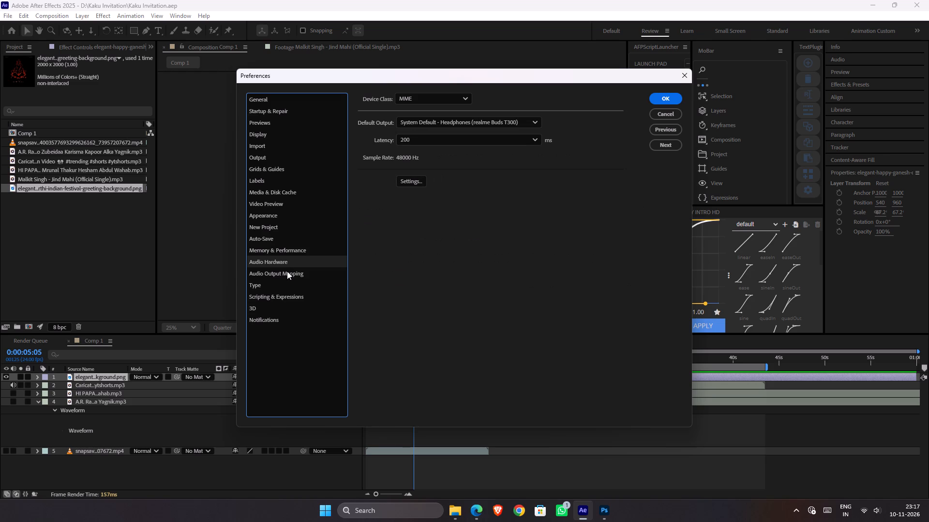
left_click(287, 271)
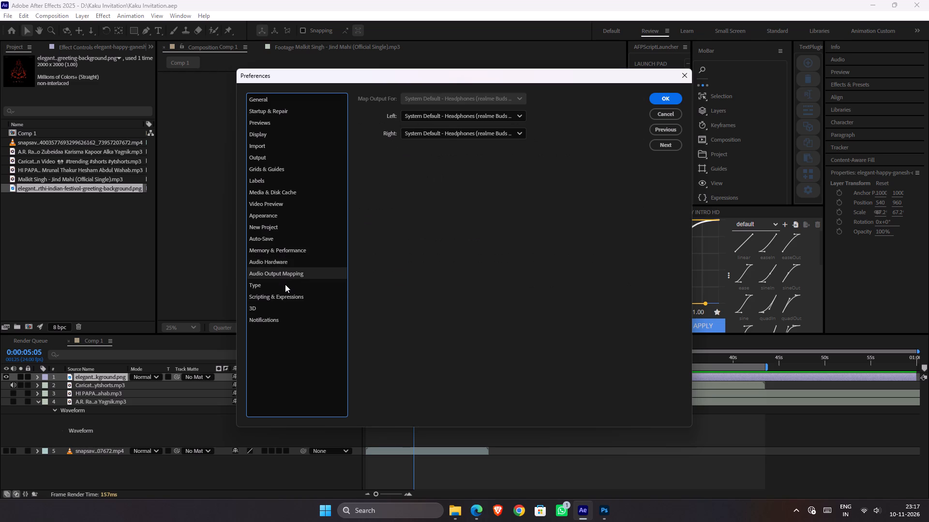
left_click(285, 284)
left_click(286, 296)
left_click(285, 310)
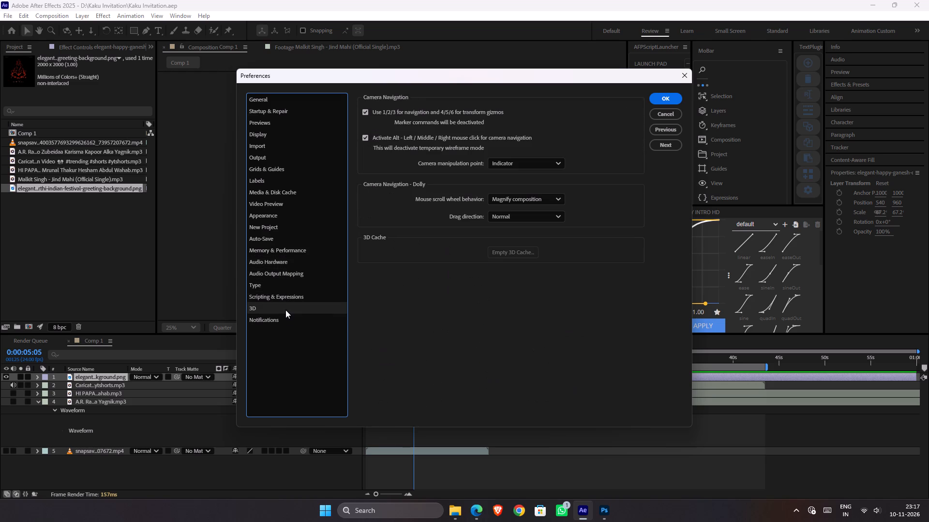
left_click(285, 326)
left_click(285, 325)
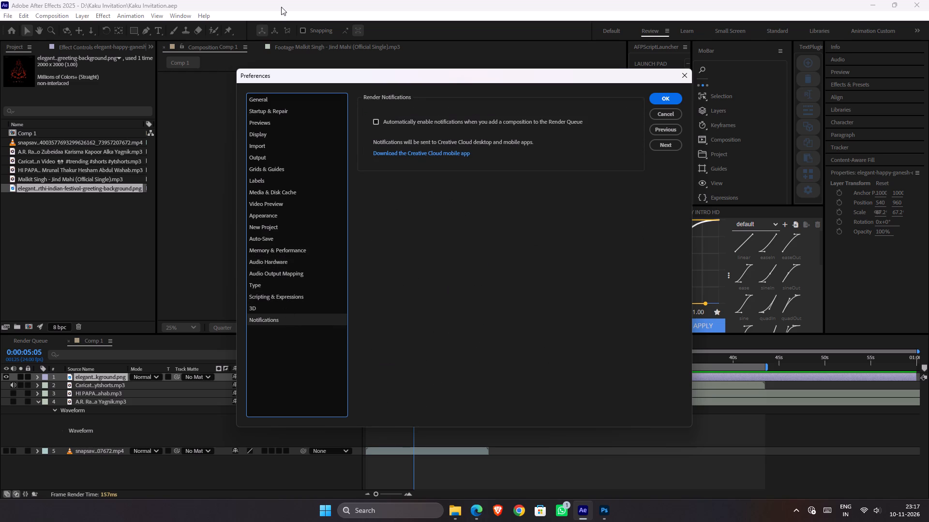
left_click(265, 110)
left_click(267, 122)
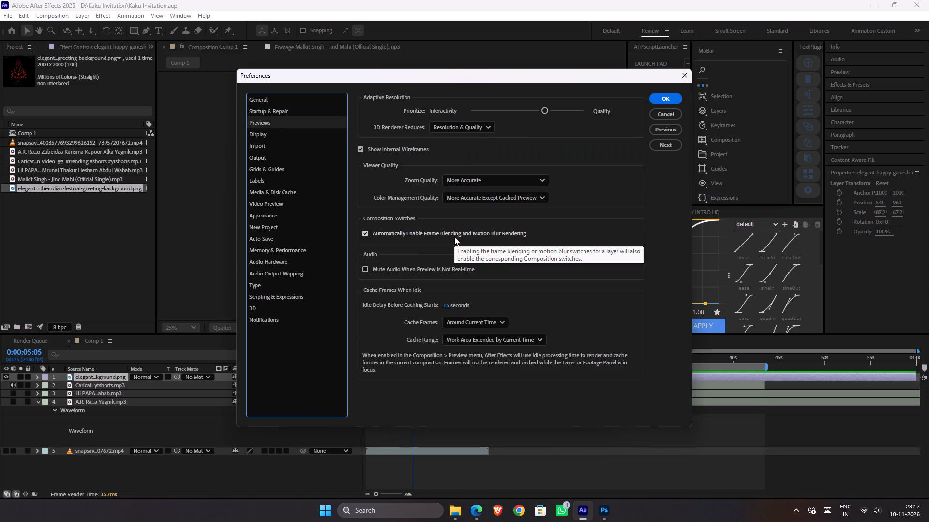
left_click(666, 94)
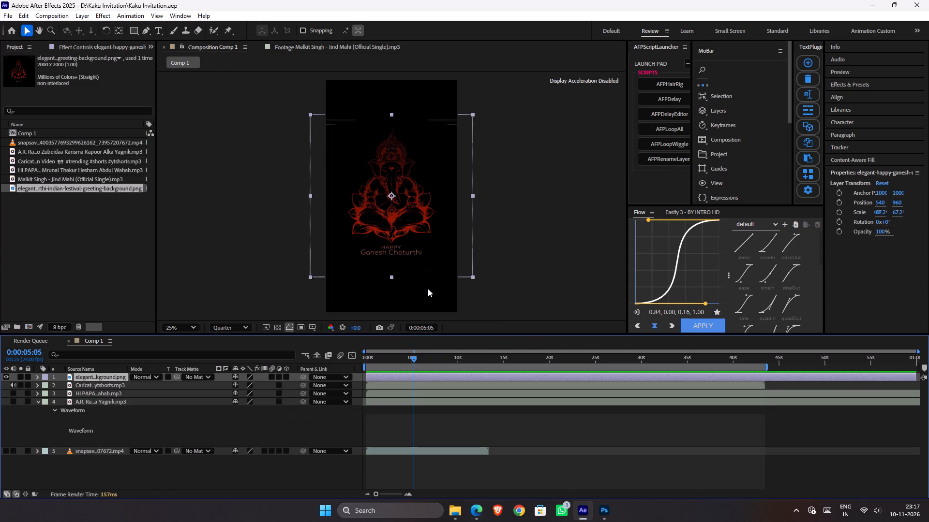
Apply the Linear Wipe effect to the Ganesh Chaturthi image layer.
key("ctrl+space")
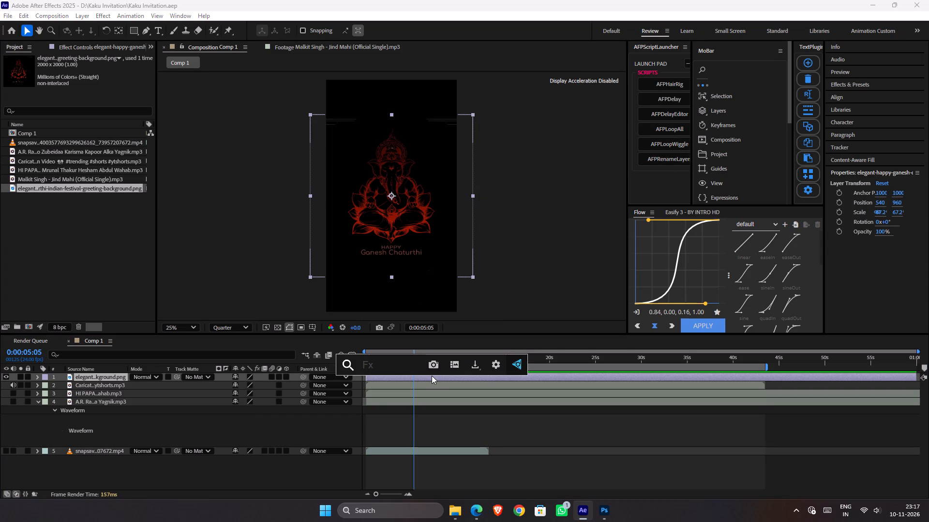
type("linea")
key("Down")
key("Return")
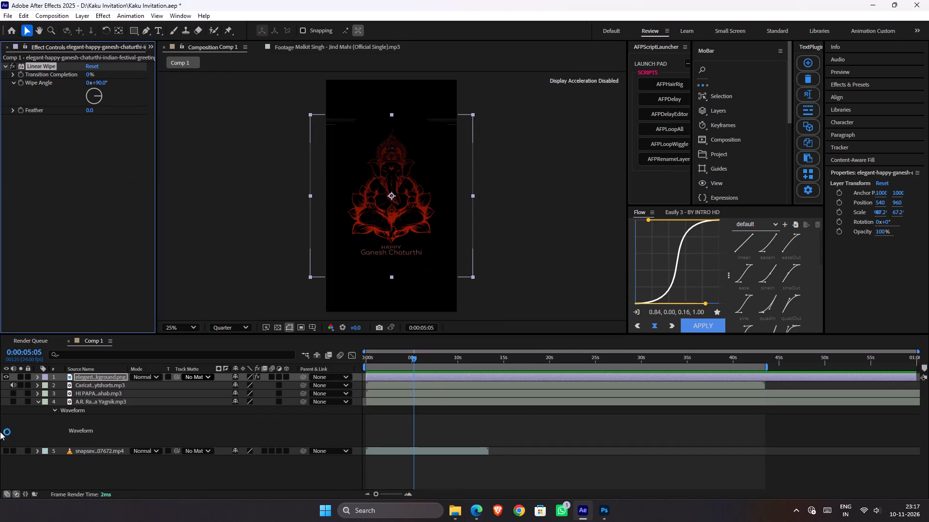
Set the Linear Wipe's wipe angle to 0° and its transition completion to 20% to trim the greeting text below the Ganesh artwork.
left_click(99, 86)
left_click(104, 85)
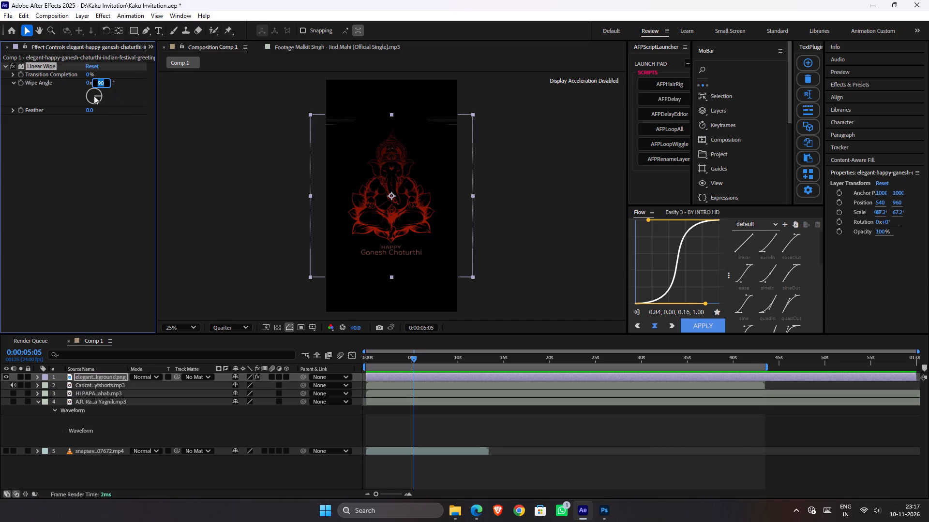
key("0")
left_click(90, 134)
left_click_drag(88, 74, 94, 74)
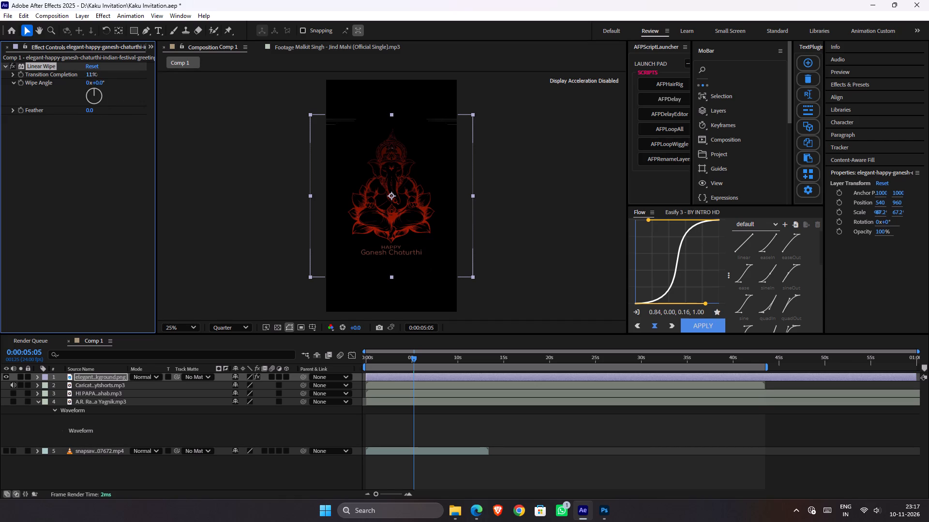
left_click_drag(94, 74, 97, 74)
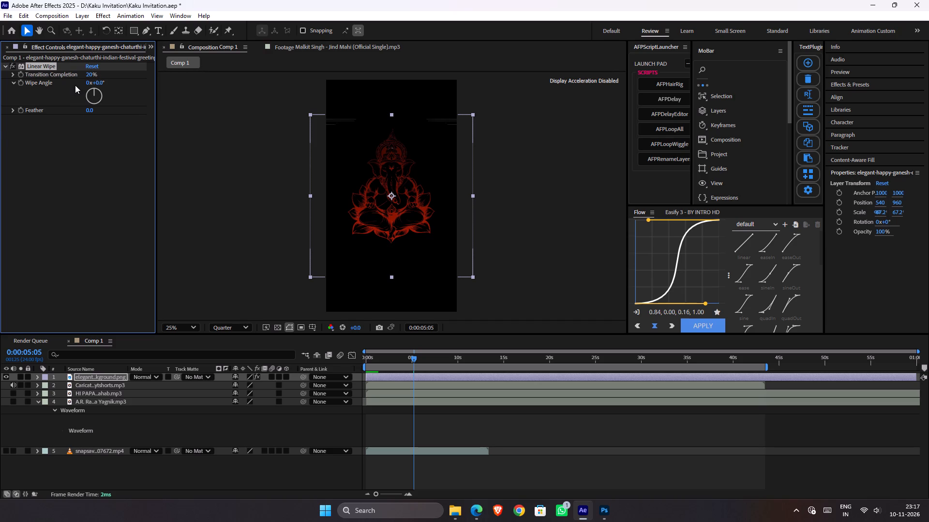
Duplicate the Linear Wipe and set the copy's wipe angle to 180° and transition completion to 9%.
key("ctrl+d")
left_click(100, 137)
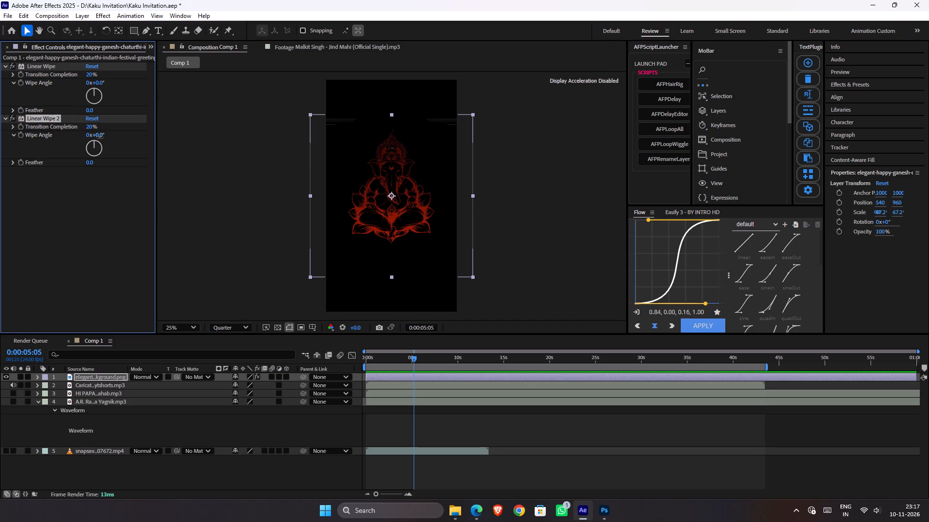
type("180")
key("Return")
left_click_drag(91, 129, 84, 128)
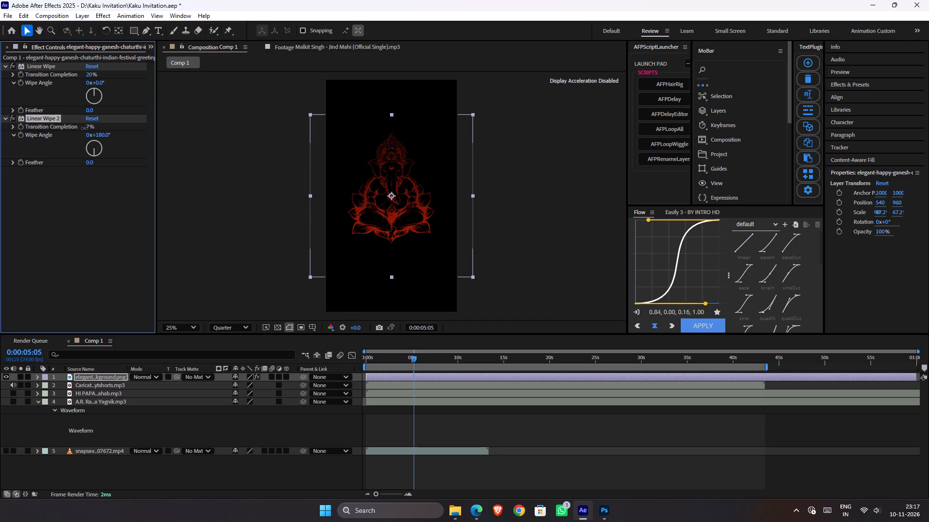
left_click_drag(84, 128, 85, 128)
left_click(259, 184)
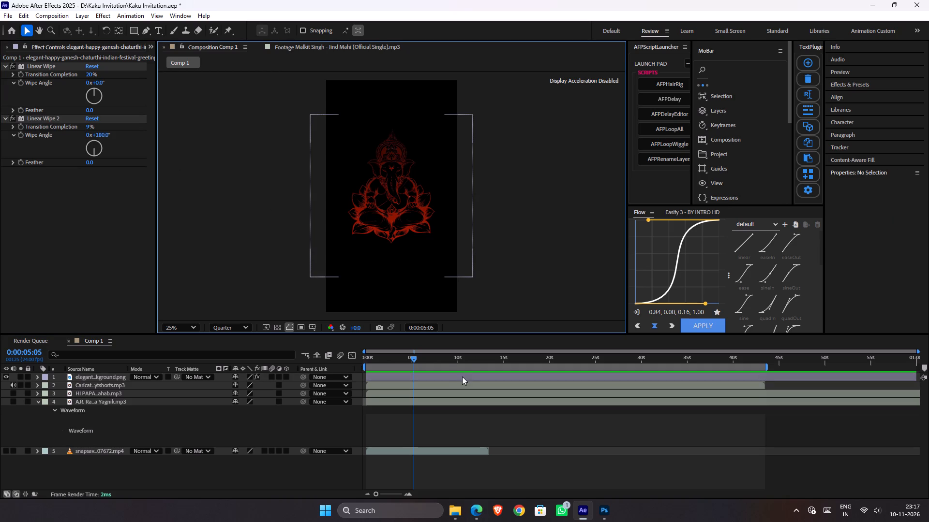
Save the project.
key("ctrl+s")
left_click(472, 510)
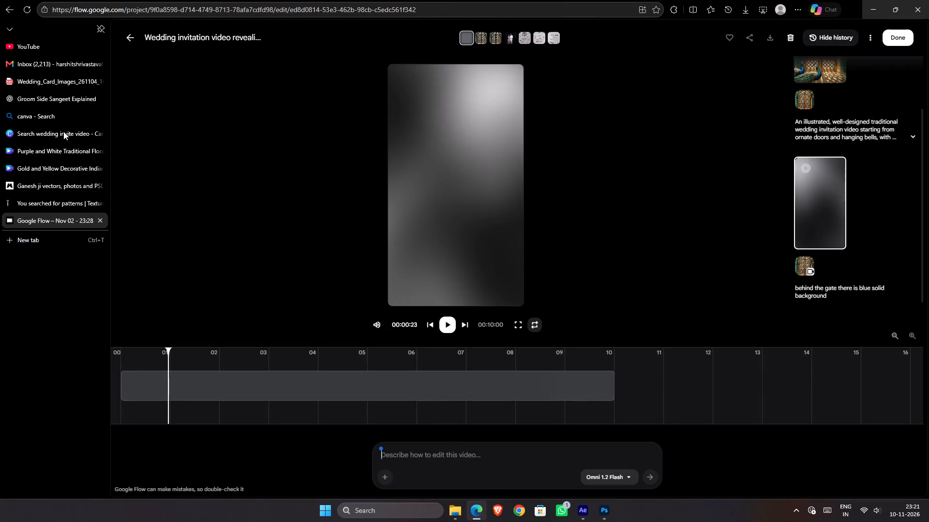
Browse the Canva wedding invite templates, open Brown & Beige Simple Wedding Mobile Video for reference, and return to After Effects.
left_click(61, 166)
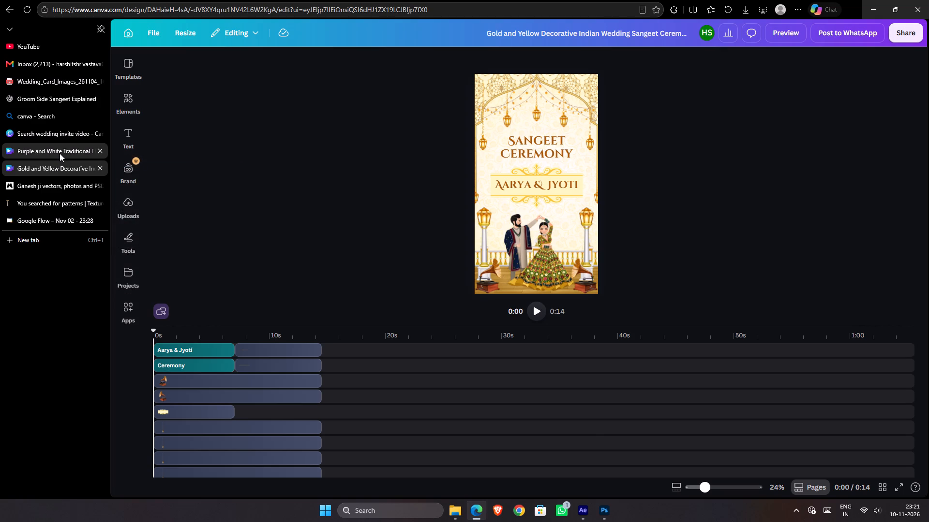
left_click(59, 130)
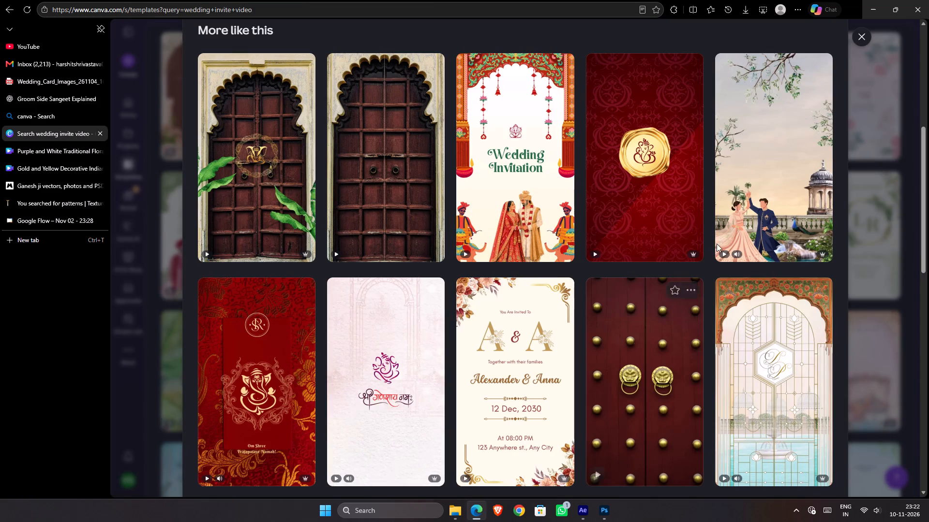
scroll(855, 138, "down", 1)
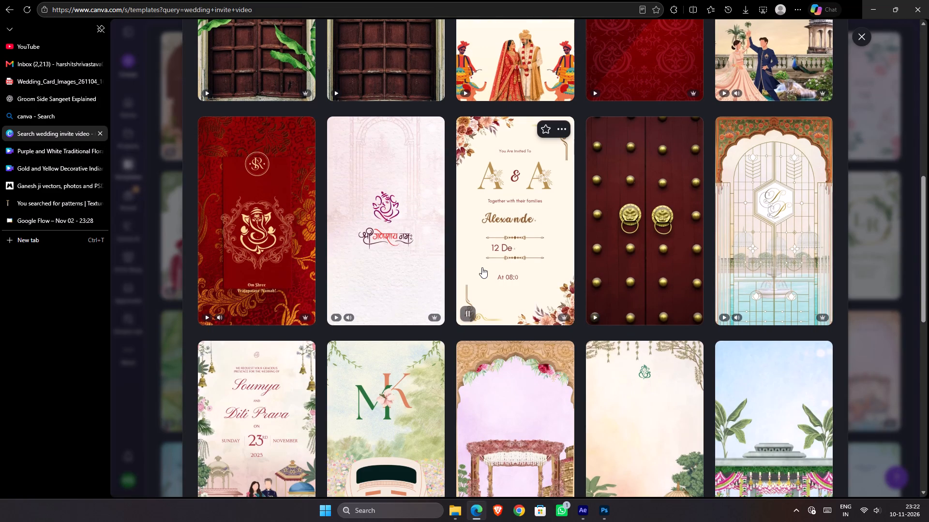
left_click(496, 253)
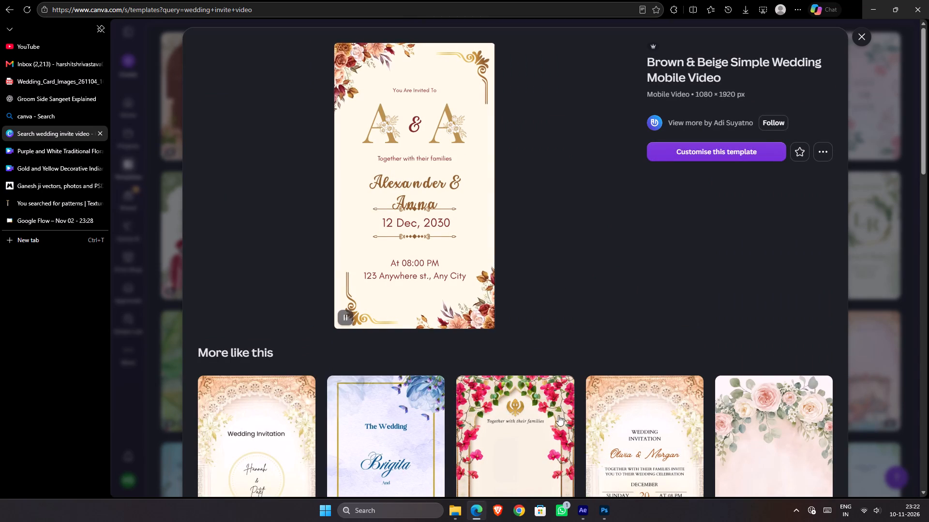
left_click(584, 506)
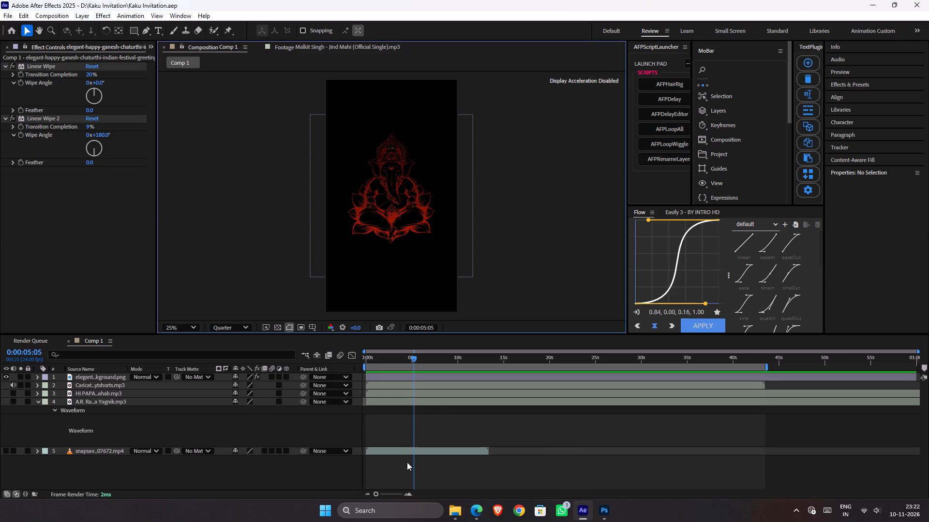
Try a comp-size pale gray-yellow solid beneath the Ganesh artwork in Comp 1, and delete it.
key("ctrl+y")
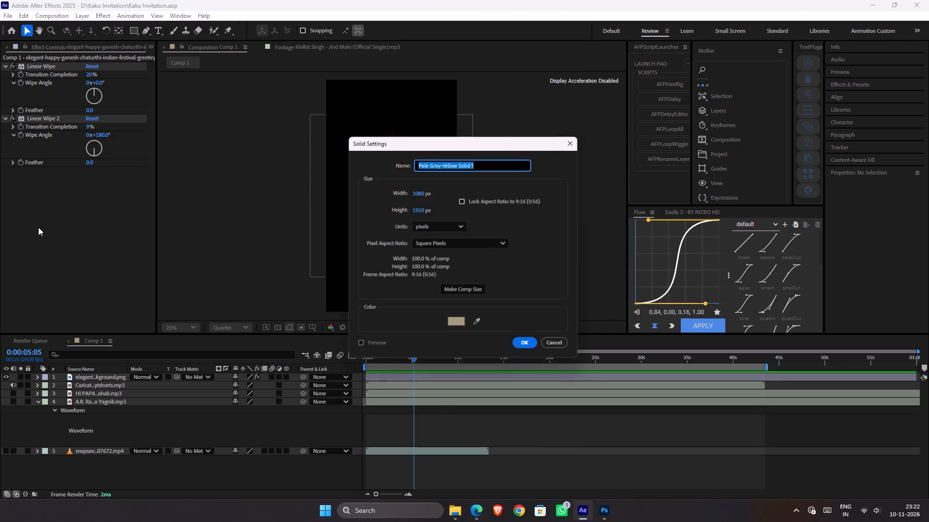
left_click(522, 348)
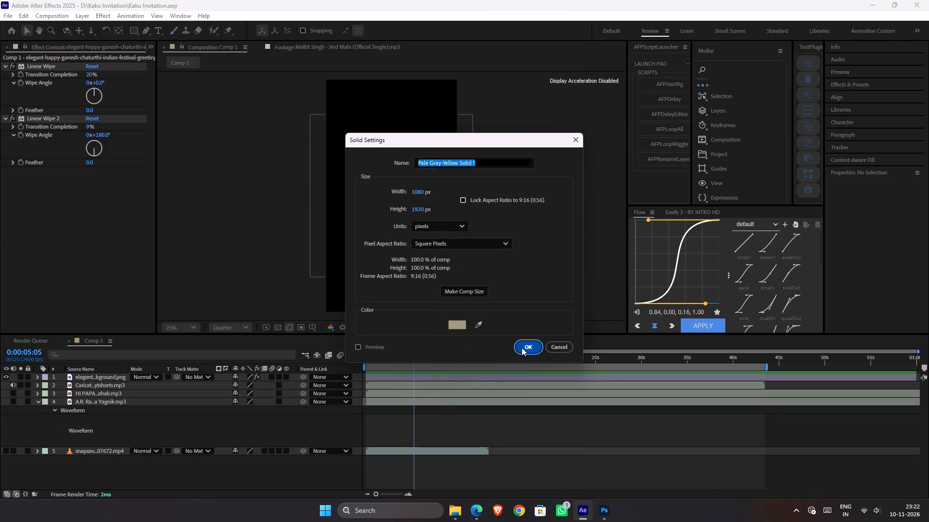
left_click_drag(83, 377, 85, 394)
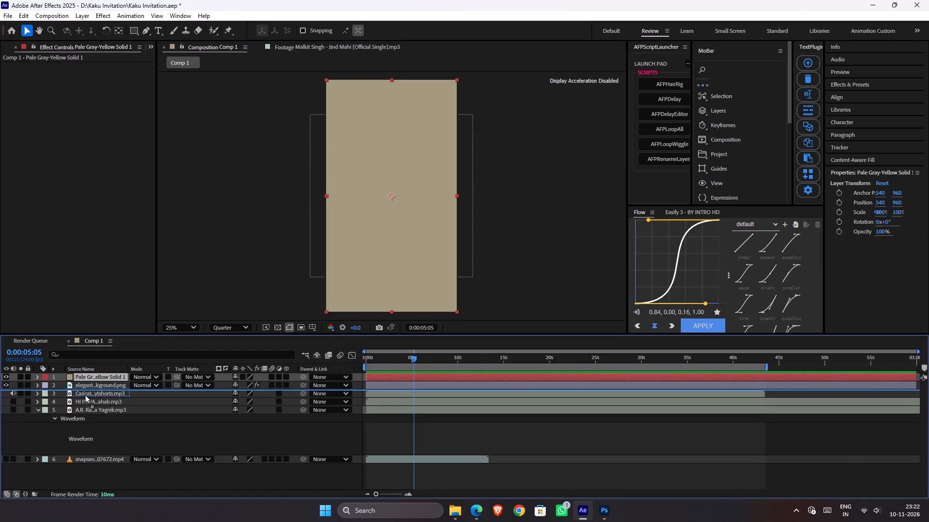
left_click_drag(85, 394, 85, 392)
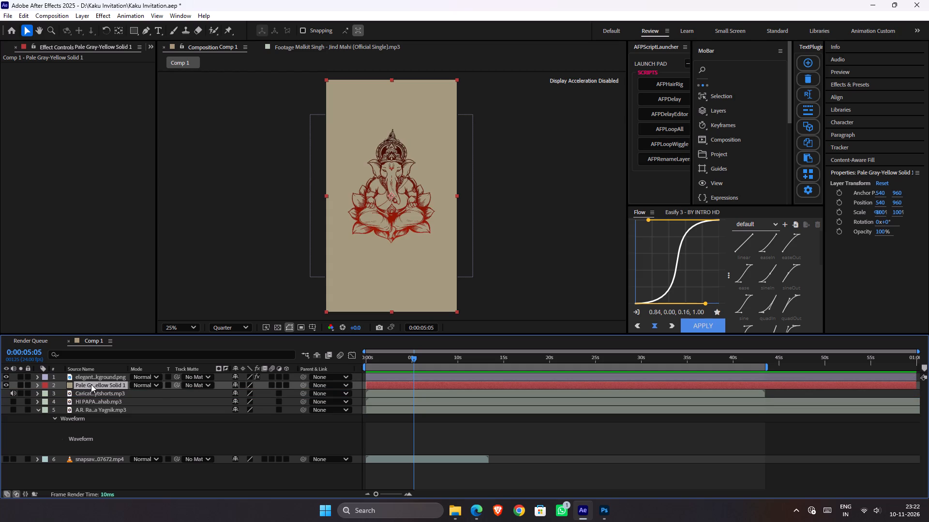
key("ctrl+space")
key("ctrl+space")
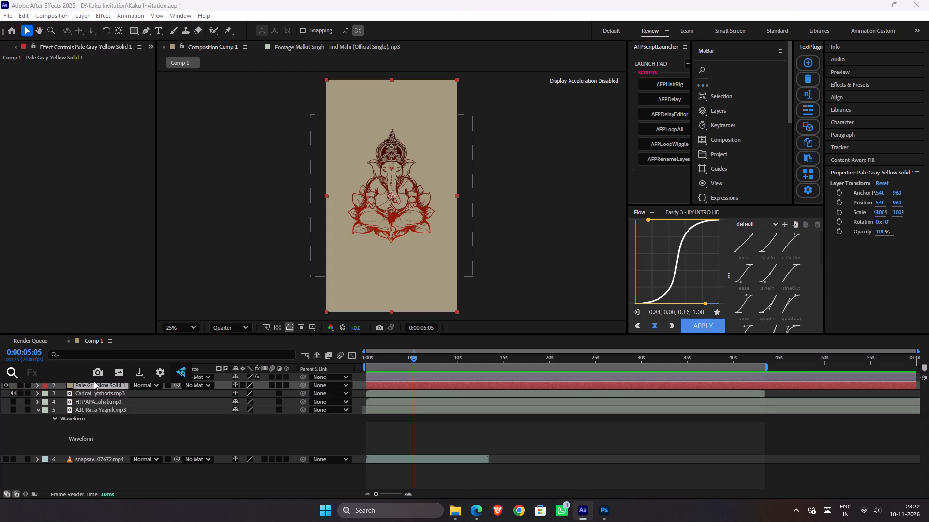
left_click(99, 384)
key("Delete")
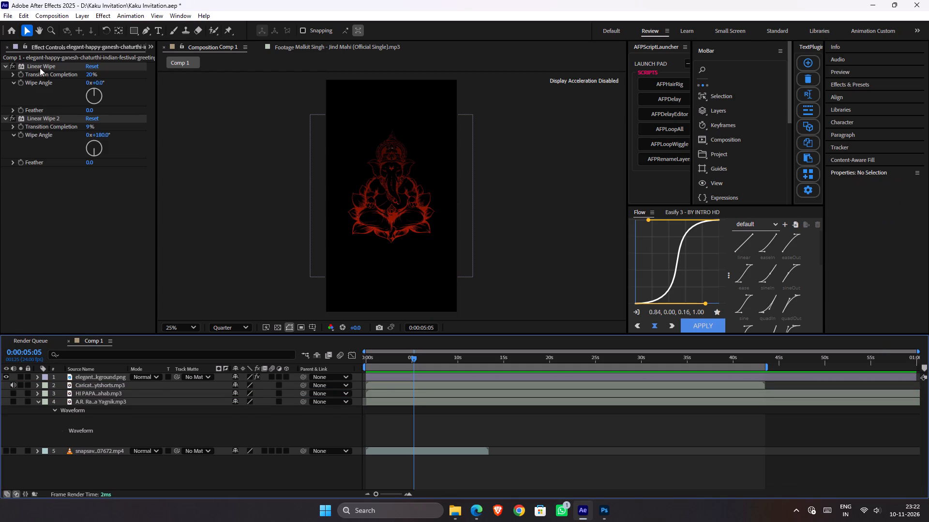
Create a 1080 × 1920 px solid in Comp 1 with the colour black (000000).
key("ctrl+h")
key("ctrl+y")
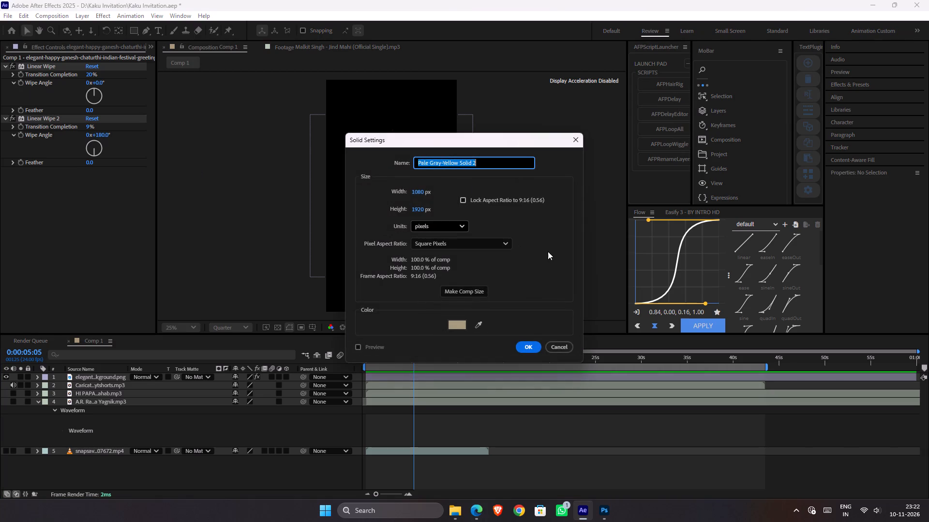
left_click(461, 329)
left_click_drag(644, 258, 530, 237)
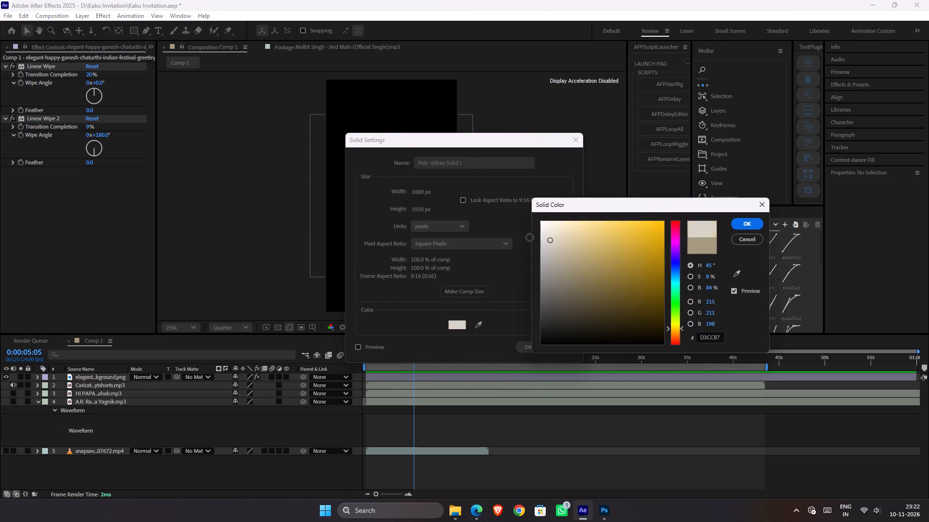
left_click_drag(530, 237, 426, 177)
left_click_drag(645, 271, 511, 461)
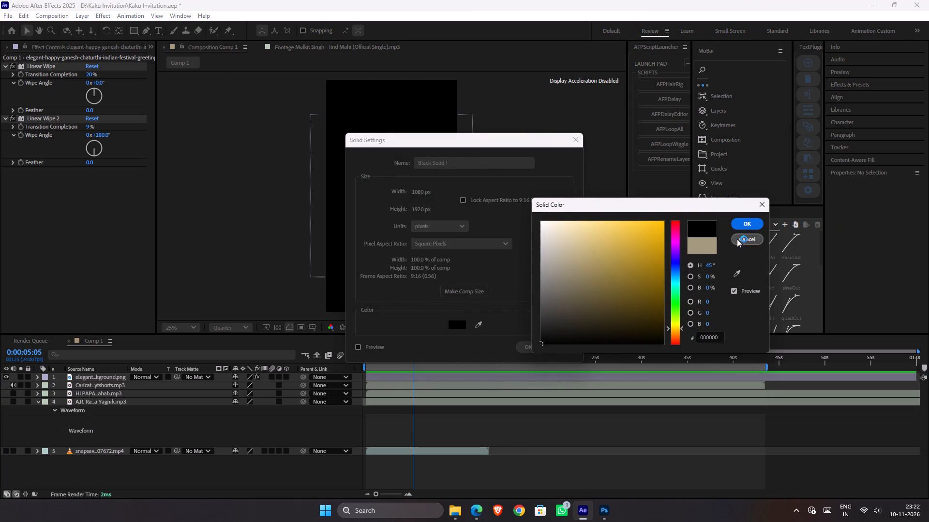
left_click(742, 223)
left_click(530, 348)
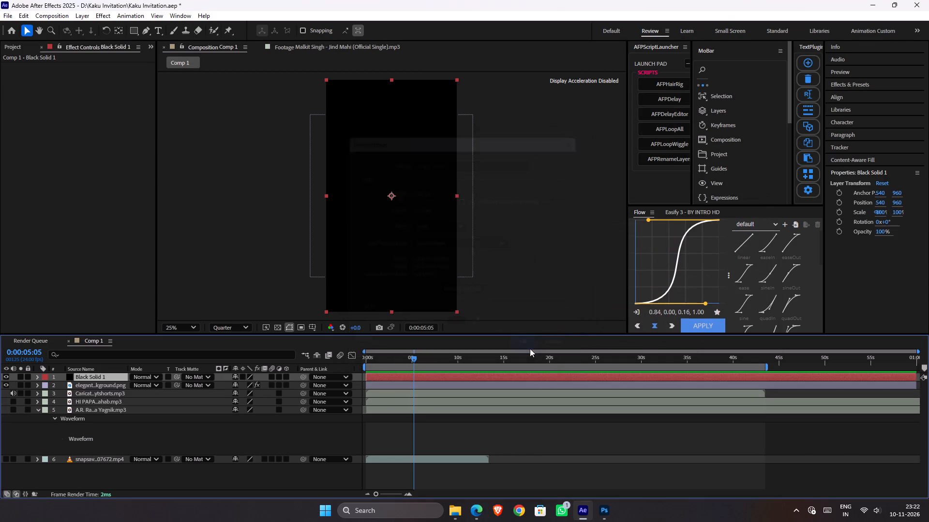
Apply the Fill effect to the black solid and place the layer directly beneath the Ganesh artwork.
key("ctrl+space")
type("fill")
left_click(499, 368)
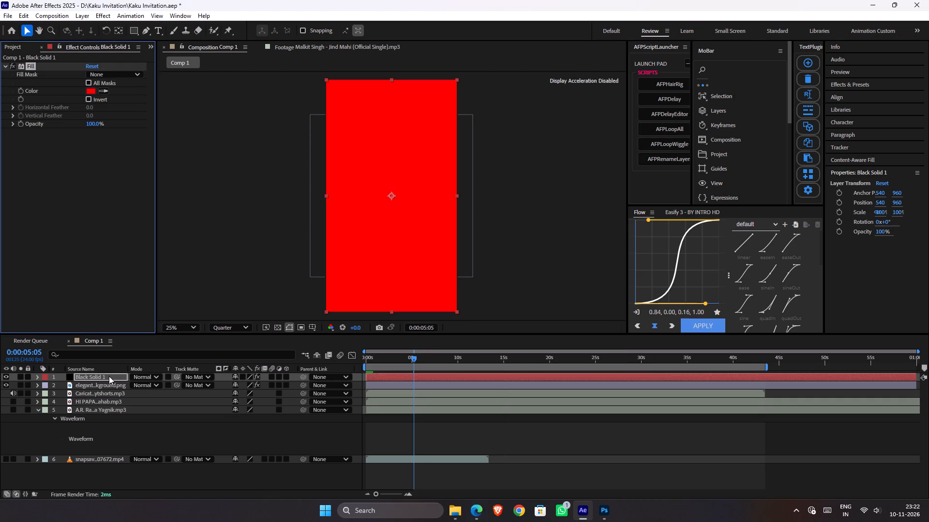
left_click_drag(108, 376, 107, 391)
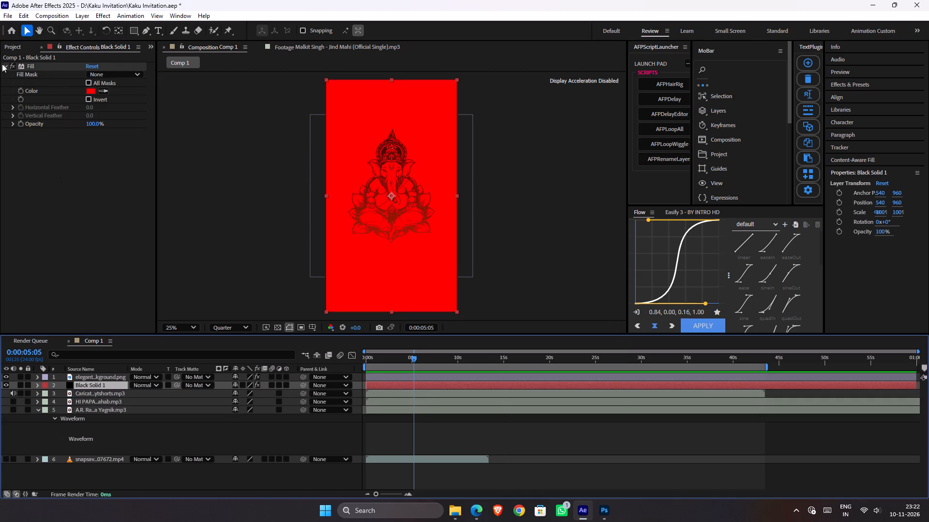
Set the solid's Fill colour to pale cream FFFCE2, trying out yellow, light blue and light green tints on the way.
left_click(88, 93)
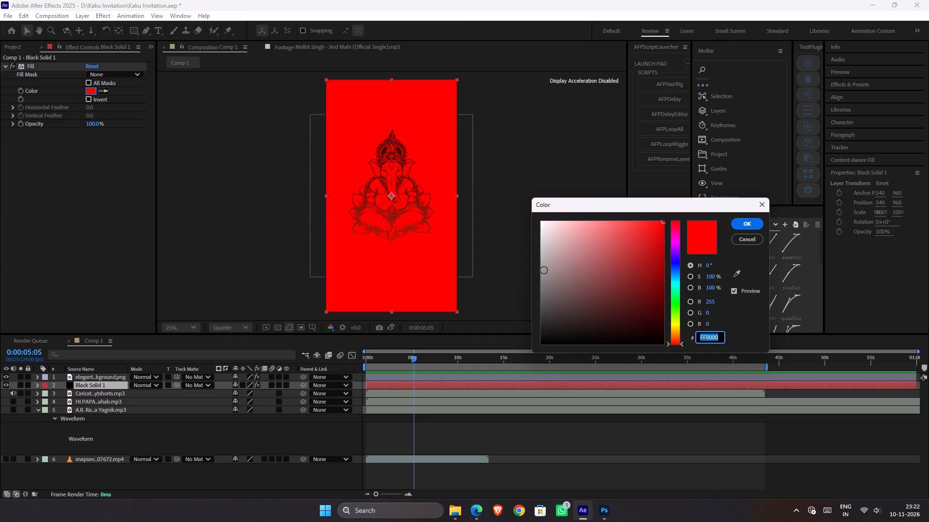
left_click(679, 323)
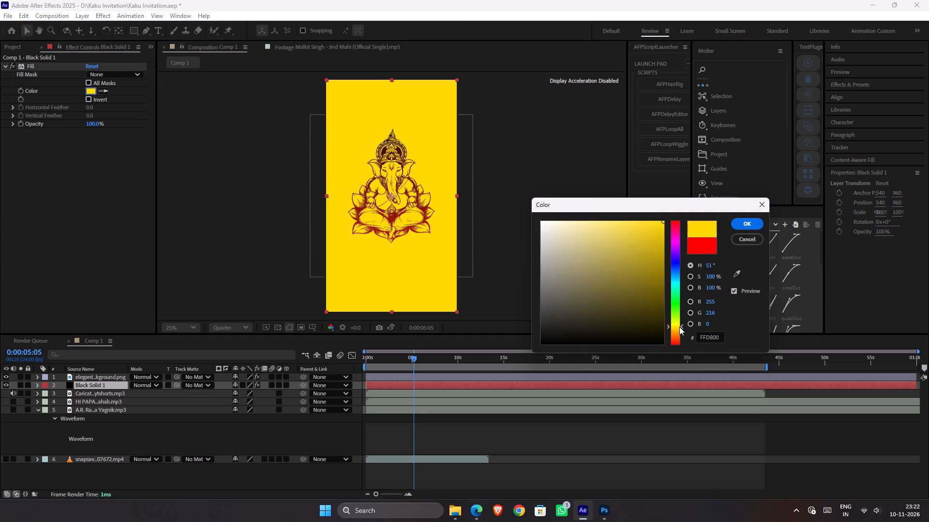
left_click_drag(576, 225, 554, 218)
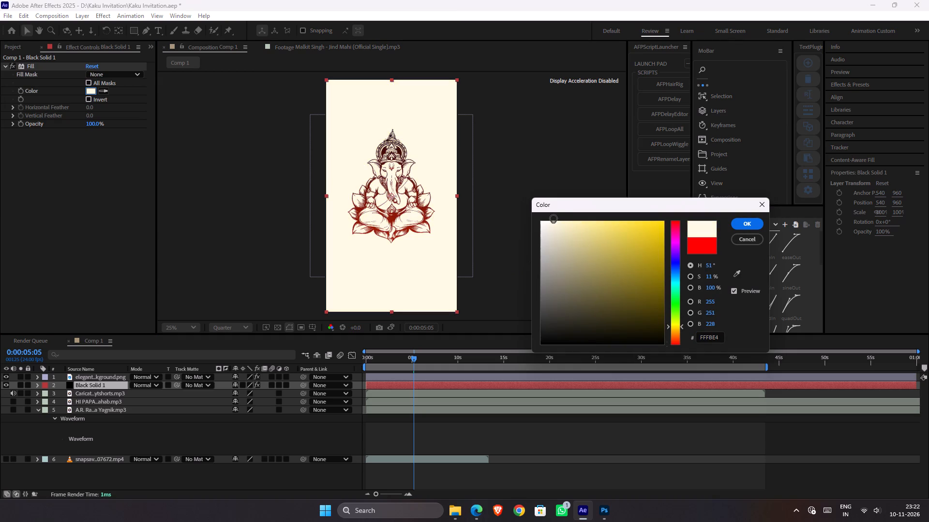
left_click_drag(554, 218, 563, 199)
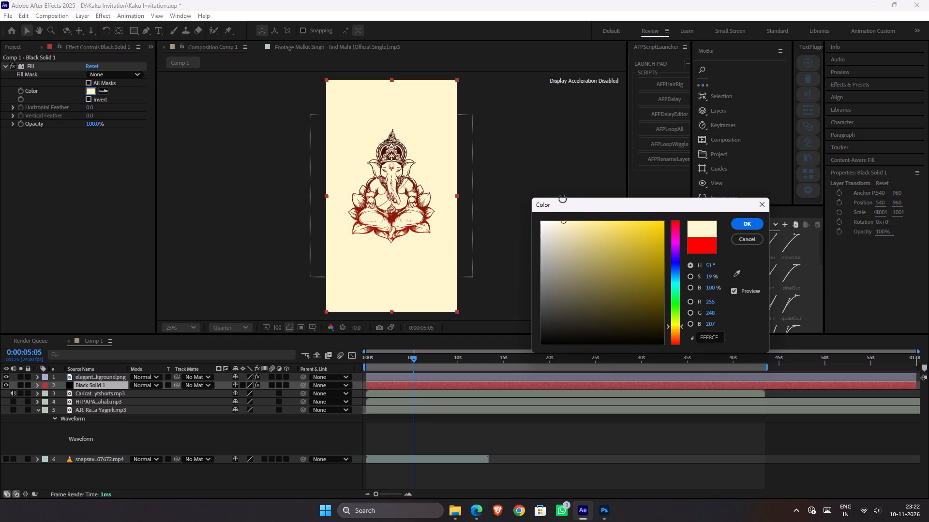
left_click_drag(563, 199, 555, 227)
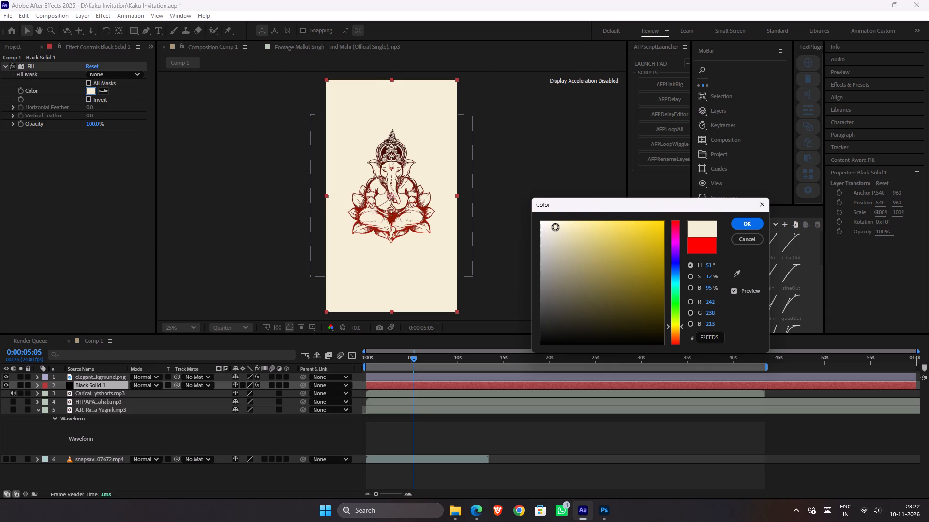
left_click_drag(555, 227, 550, 229)
left_click_drag(674, 283, 675, 277)
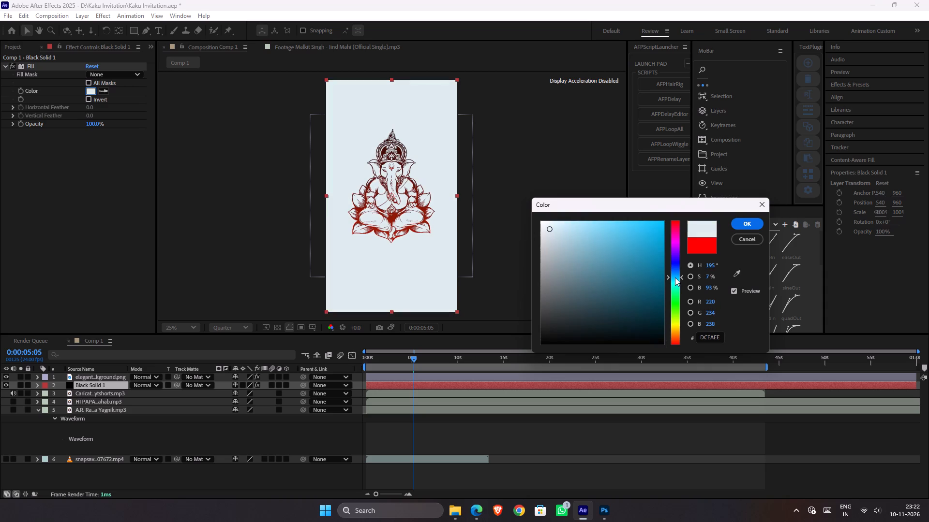
left_click_drag(675, 277, 678, 276)
left_click_drag(678, 276, 673, 275)
left_click_drag(554, 235, 553, 223)
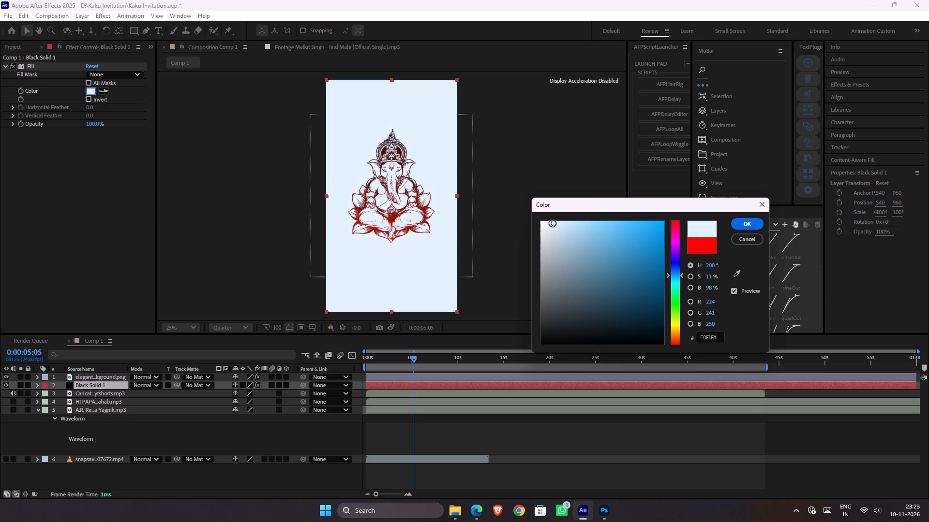
left_click_drag(553, 223, 554, 221)
left_click_drag(681, 275, 682, 311)
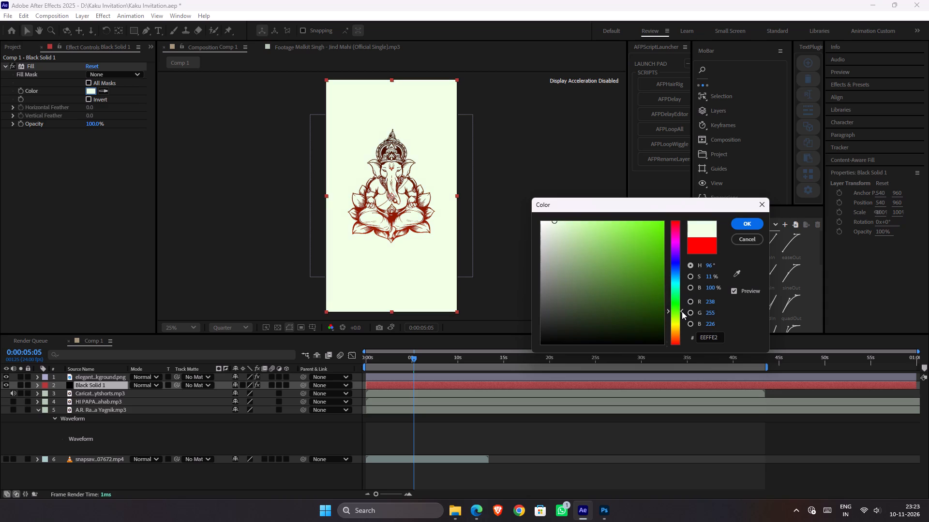
left_click_drag(682, 311, 683, 318)
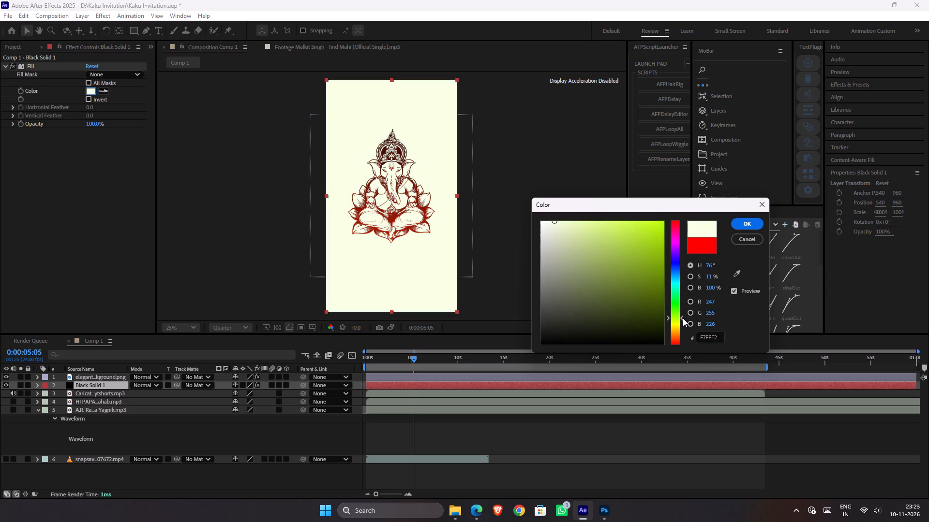
left_click_drag(683, 318, 684, 322)
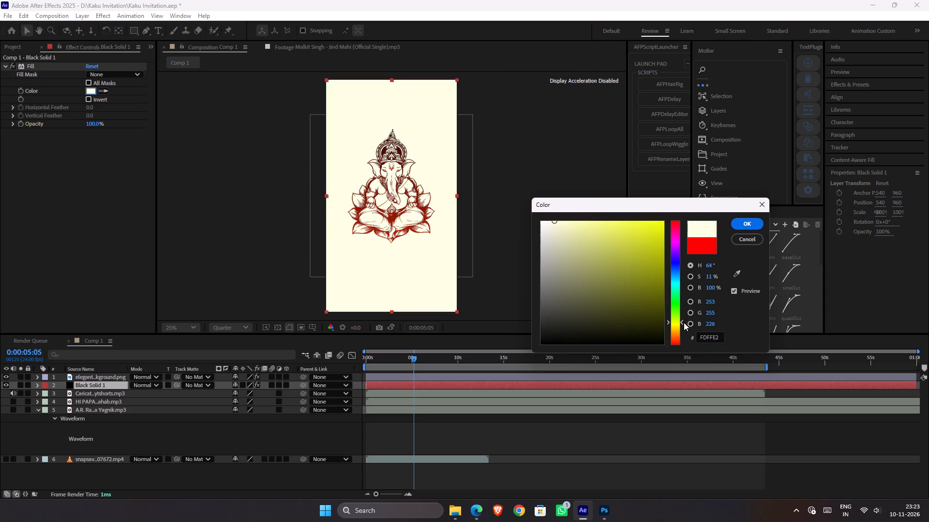
left_click_drag(684, 322, 684, 326)
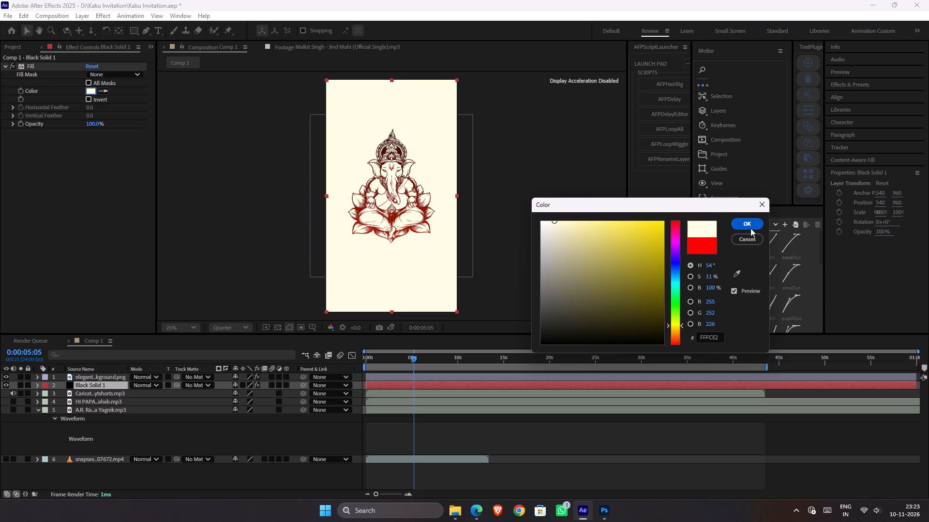
left_click(750, 227)
left_click(545, 248)
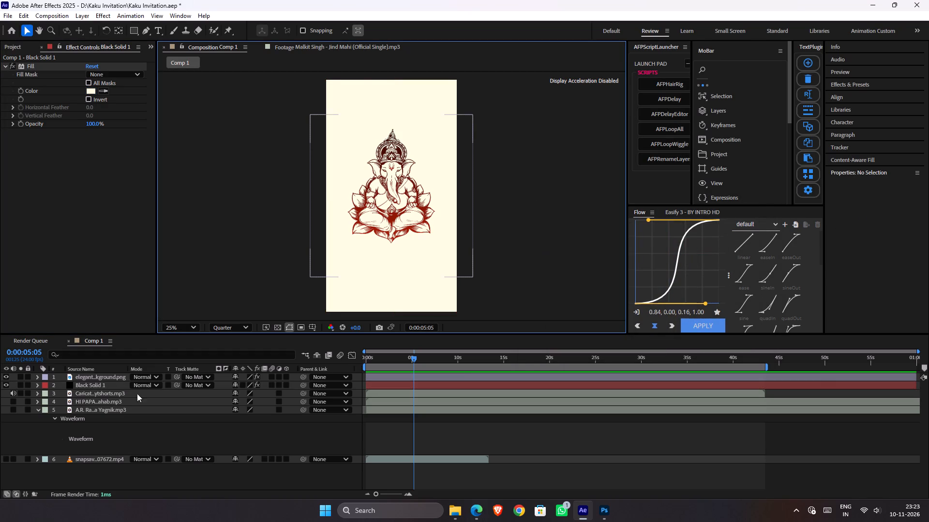
Scale the Ganesh artwork layer down proportionally to about 51.6% so it sits smaller on the cream background.
left_click(88, 380)
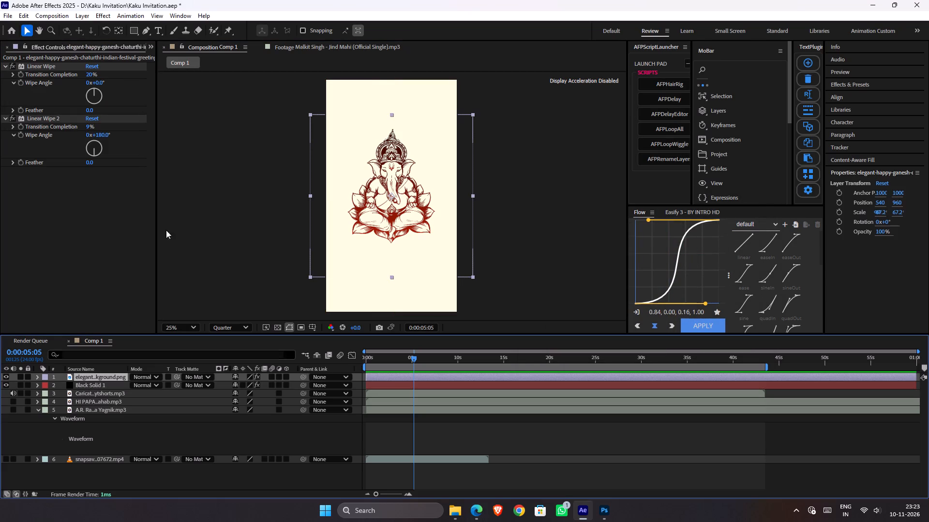
left_click_drag(474, 194, 456, 189)
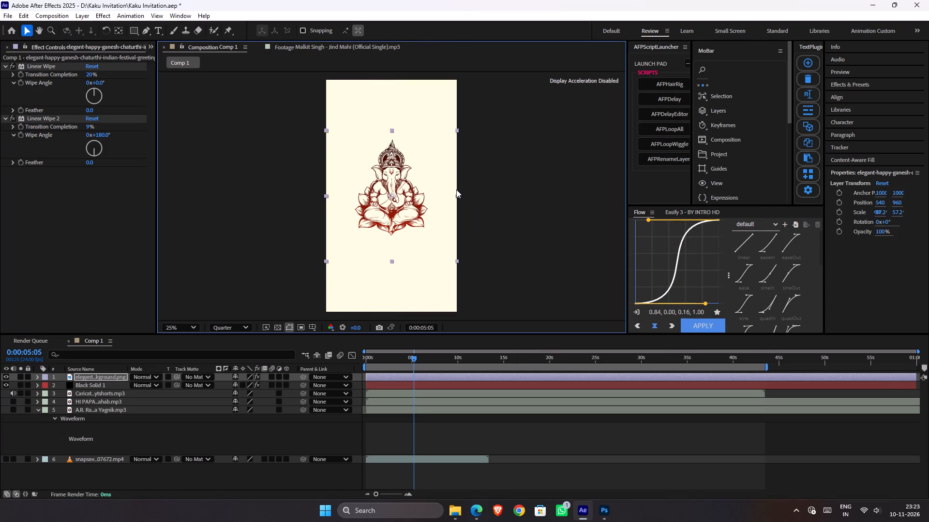
left_click_drag(456, 189, 455, 188)
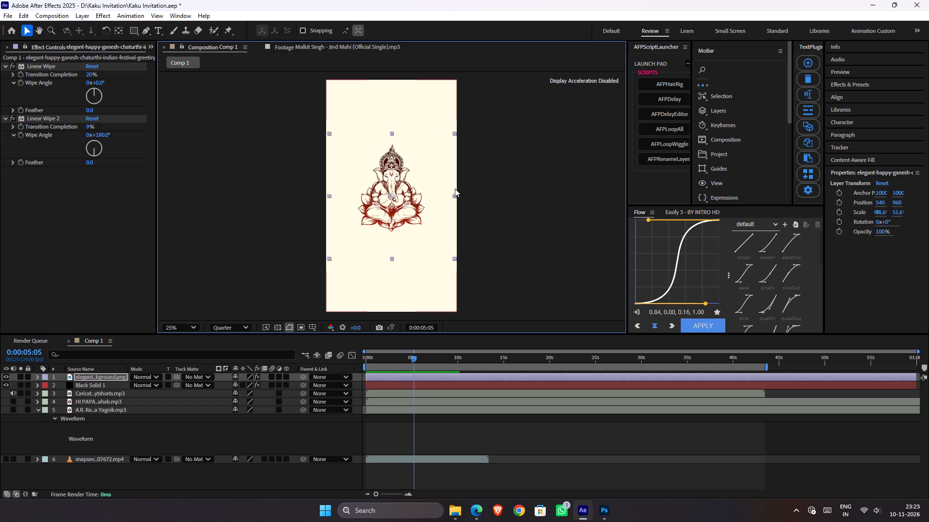
Save the invitation project and clear the layer selection.
key("ctrl+s")
left_click(509, 202)
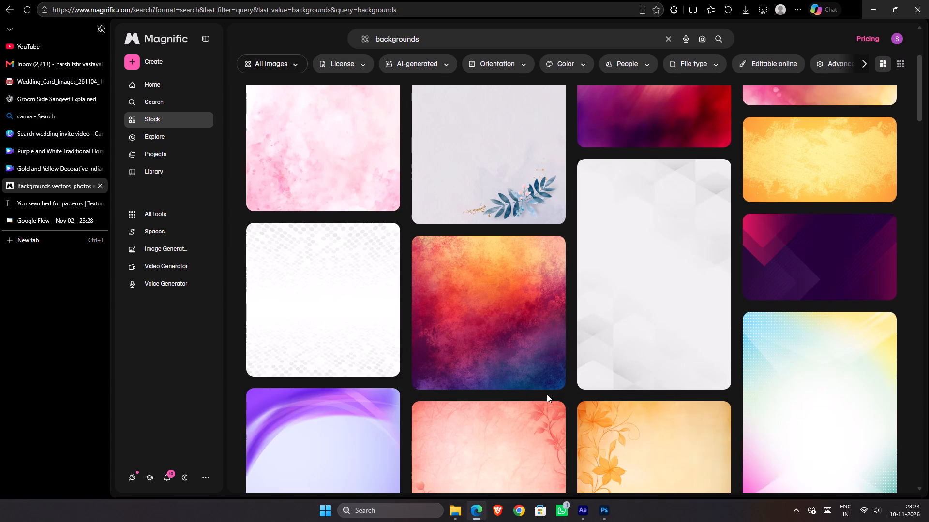
scroll(547, 394, "down", 1)
scroll(547, 394, "up", 1)
scroll(545, 394, "down", 4)
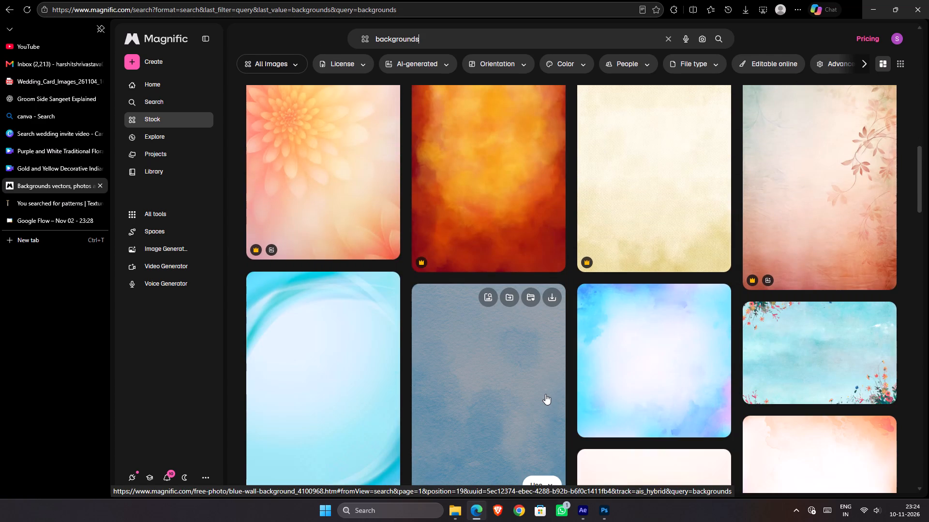
scroll(545, 394, "down", 2)
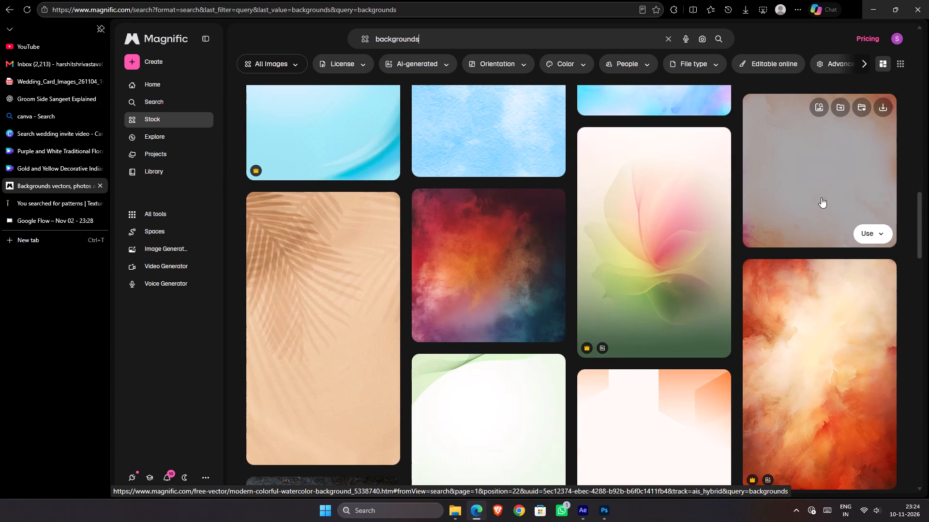
Examine the "Modern colorful watercolor background" vector and its related designs, then return to the results.
left_click(821, 197)
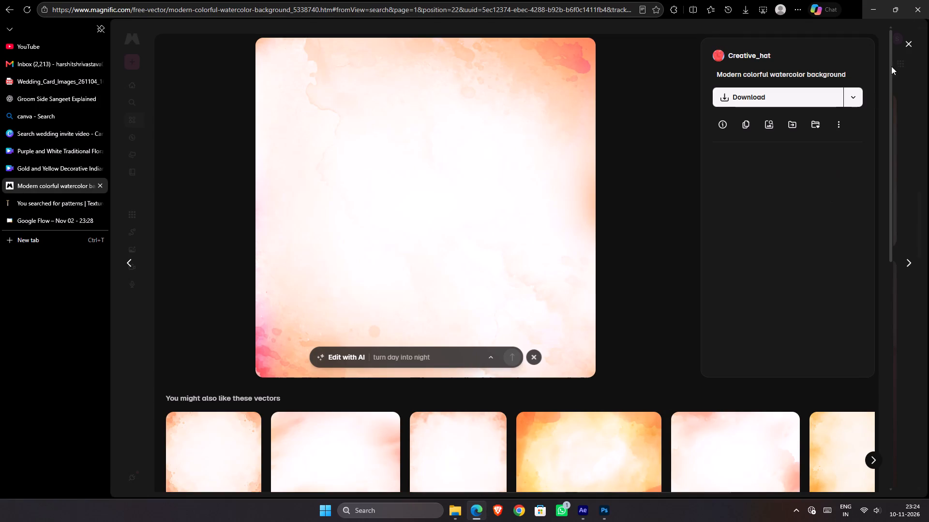
scroll(710, 315, "down", 1)
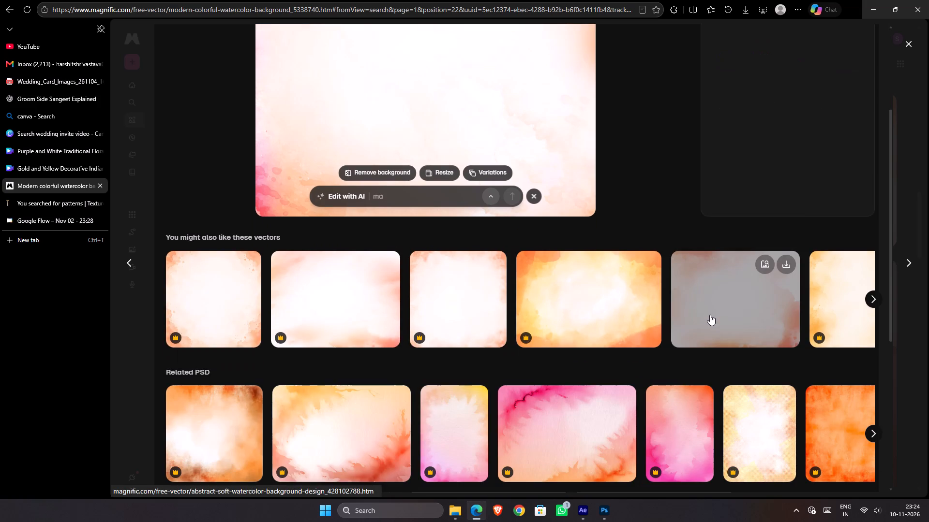
scroll(710, 315, "up", 2)
scroll(710, 315, "down", 1)
scroll(789, 193, "down", 1)
scroll(789, 193, "up", 8)
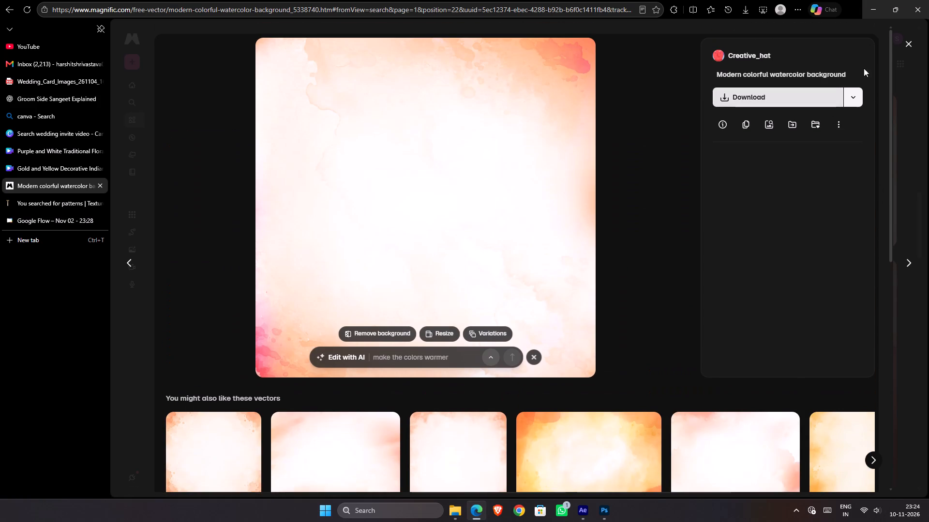
left_click(913, 43)
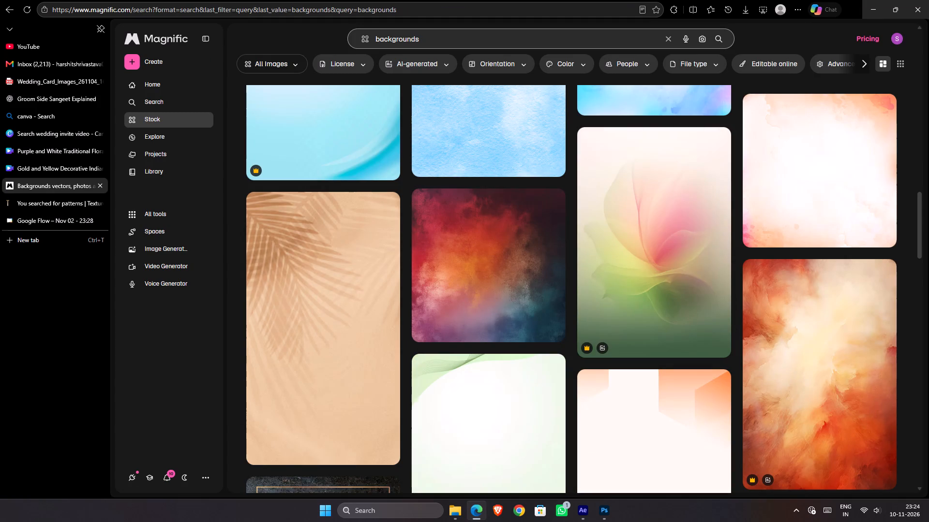
Search the stock library for "ethnic backgrounds" and look through the mandala and decorative designs.
left_click(376, 40)
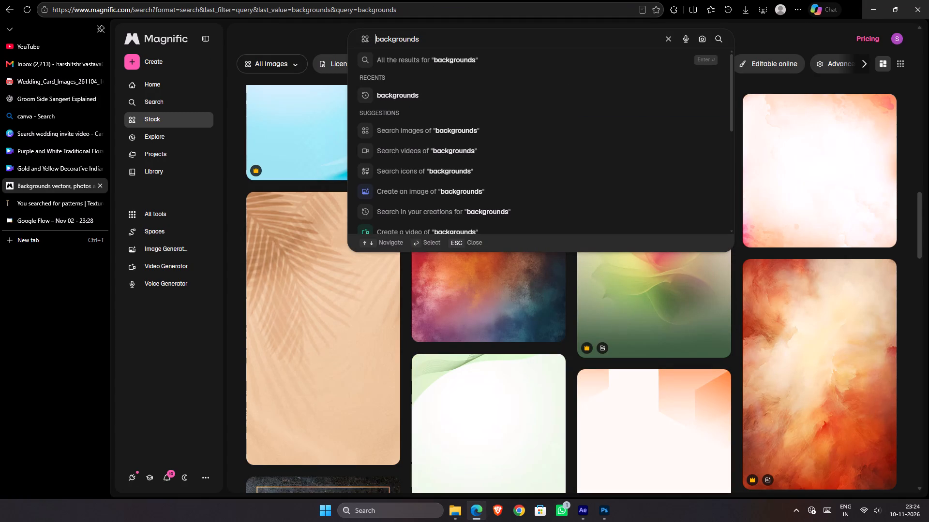
type("ethnic")
key("space")
key("Return")
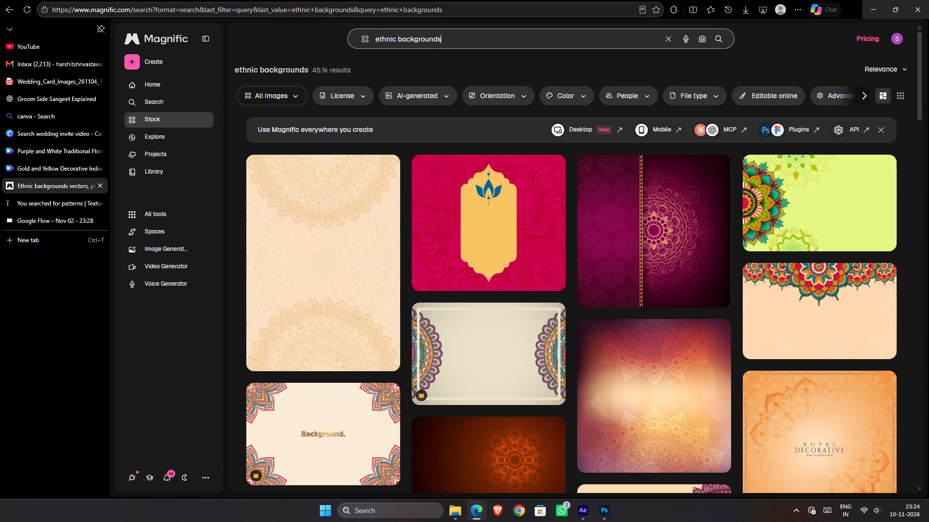
scroll(745, 304, "down", 1)
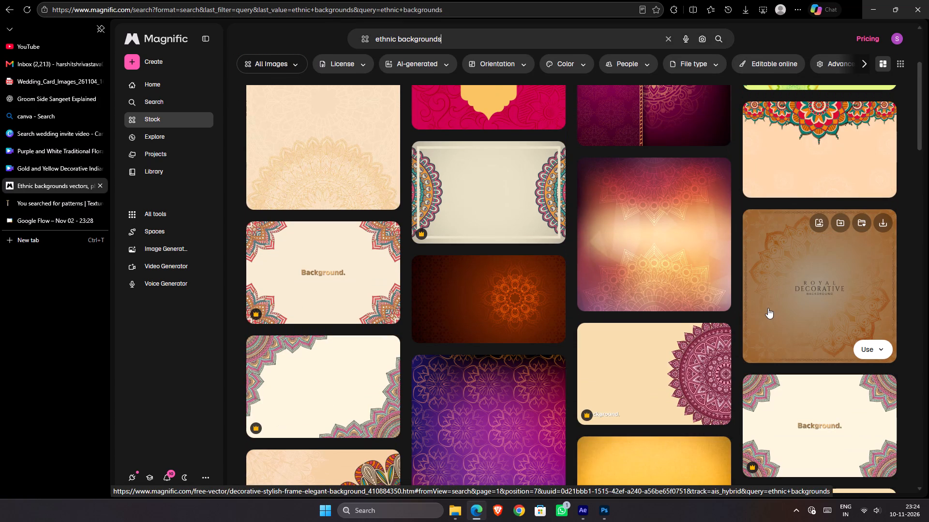
scroll(738, 312, "down", 1)
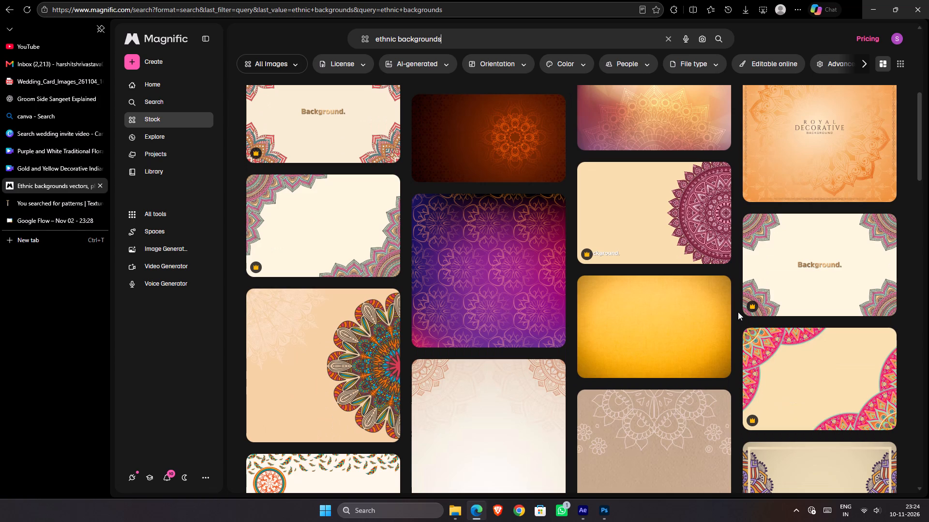
scroll(738, 312, "down", 3)
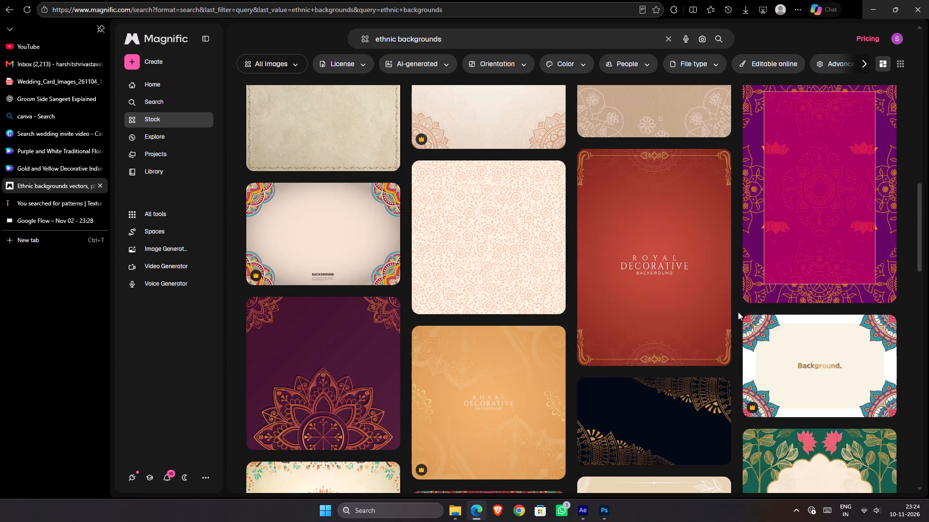
scroll(738, 312, "down", 1)
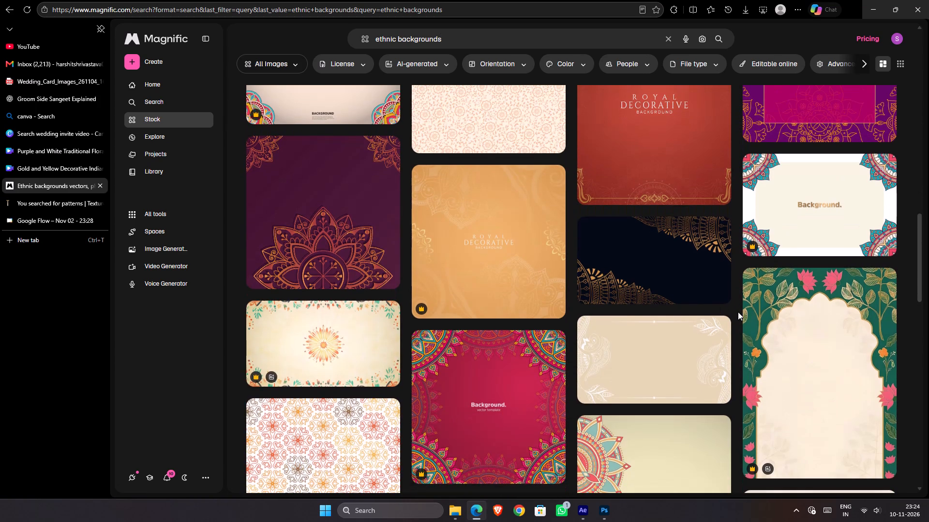
scroll(738, 312, "up", 1)
scroll(738, 312, "down", 6)
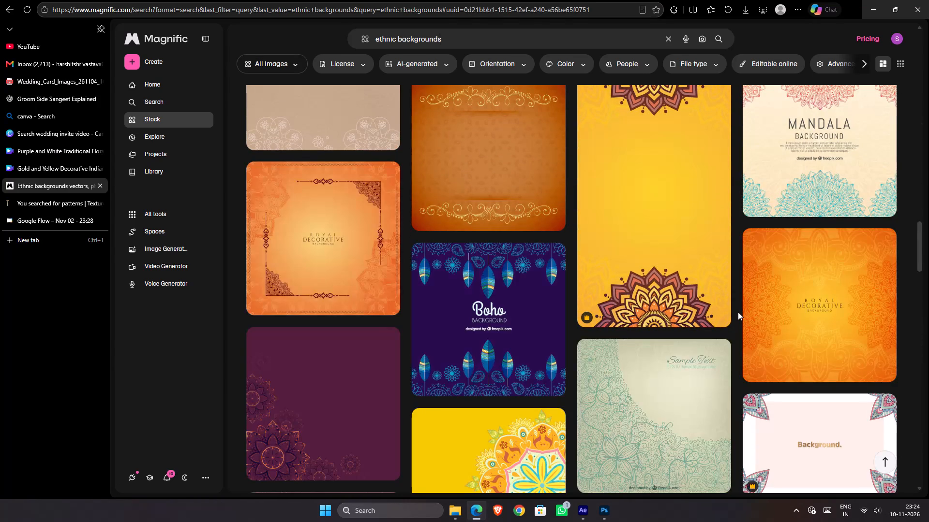
scroll(738, 312, "up", 1)
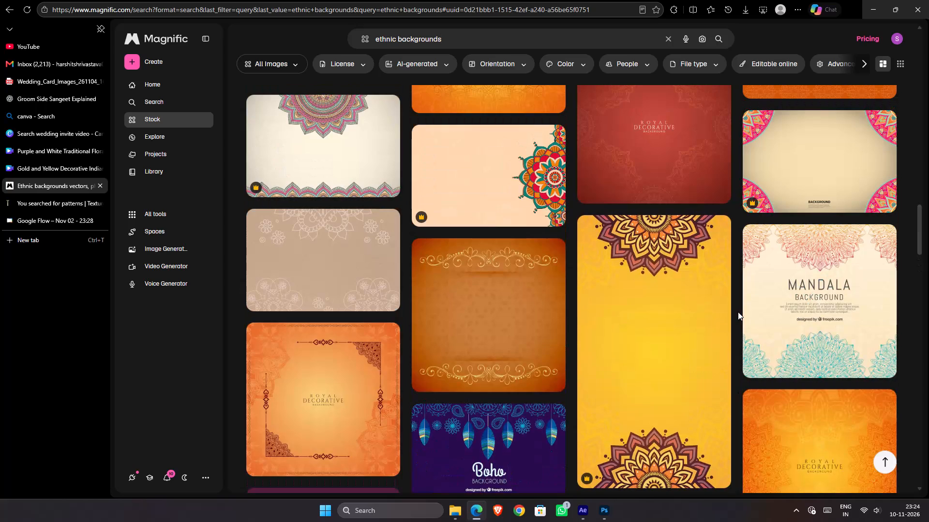
scroll(738, 312, "down", 1)
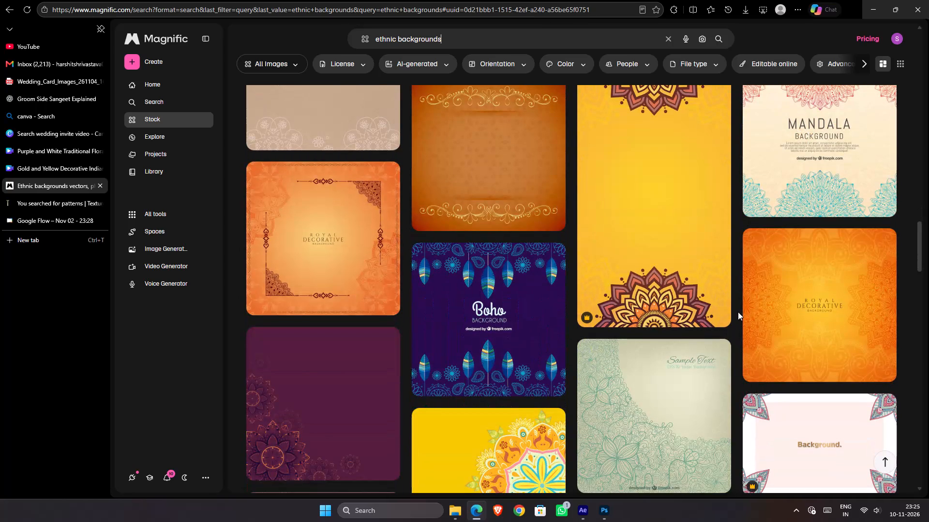
scroll(738, 312, "down", 1)
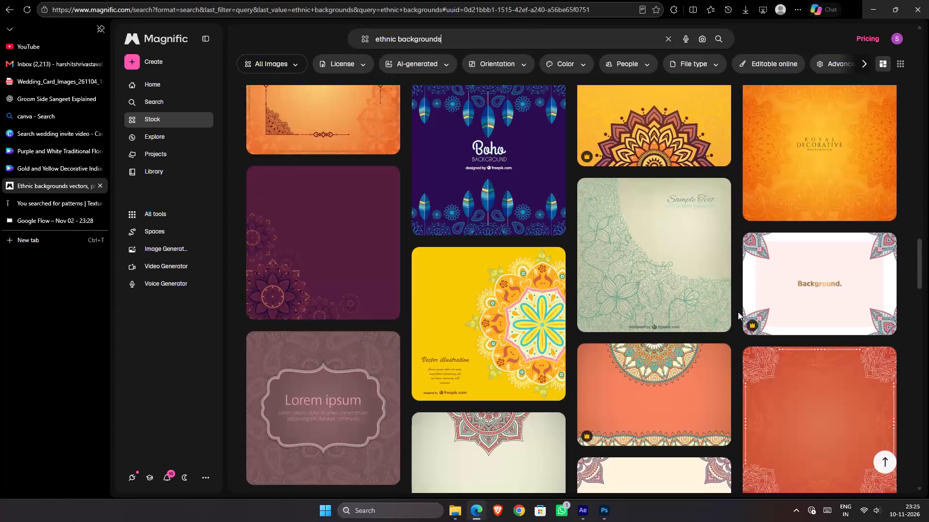
Download the "Beautiful elegant decorative floral frame classic background" vector as a ZIP and return to the search results.
scroll(738, 312, "up", 1)
left_click(313, 246)
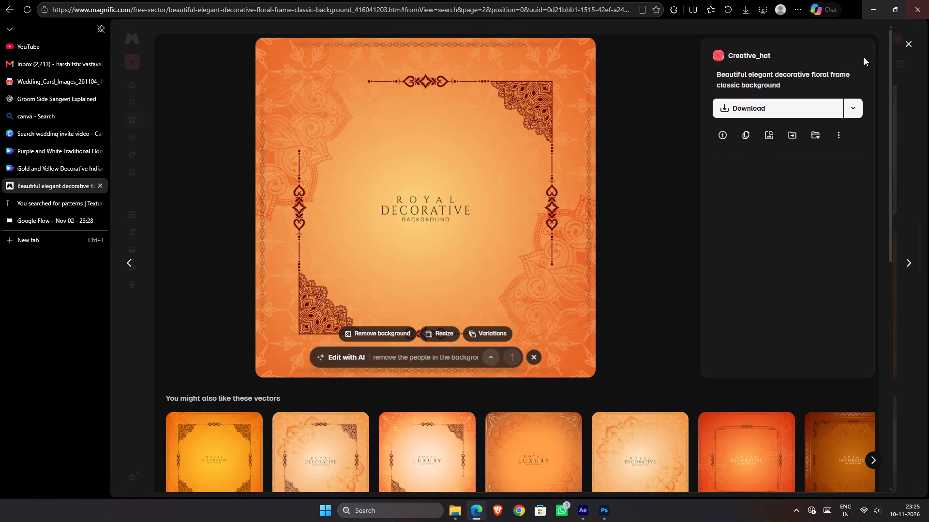
left_click(850, 104)
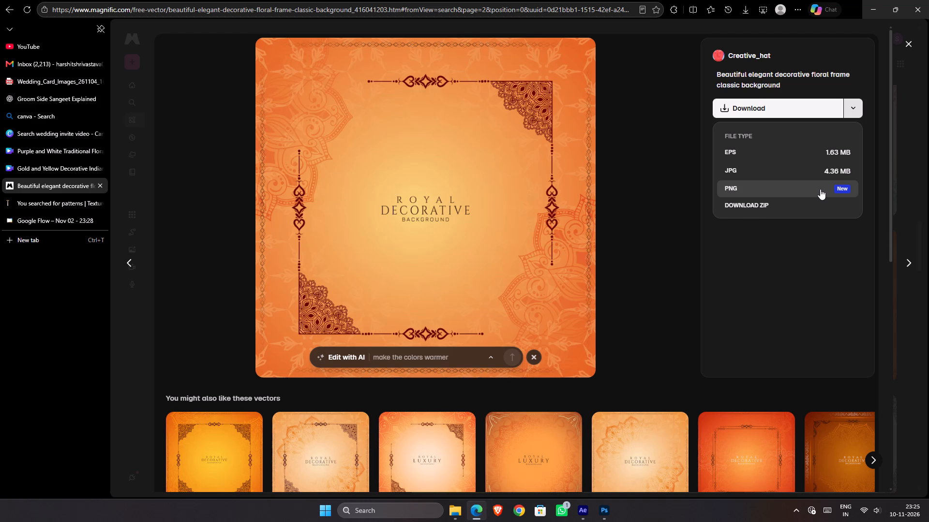
left_click(800, 203)
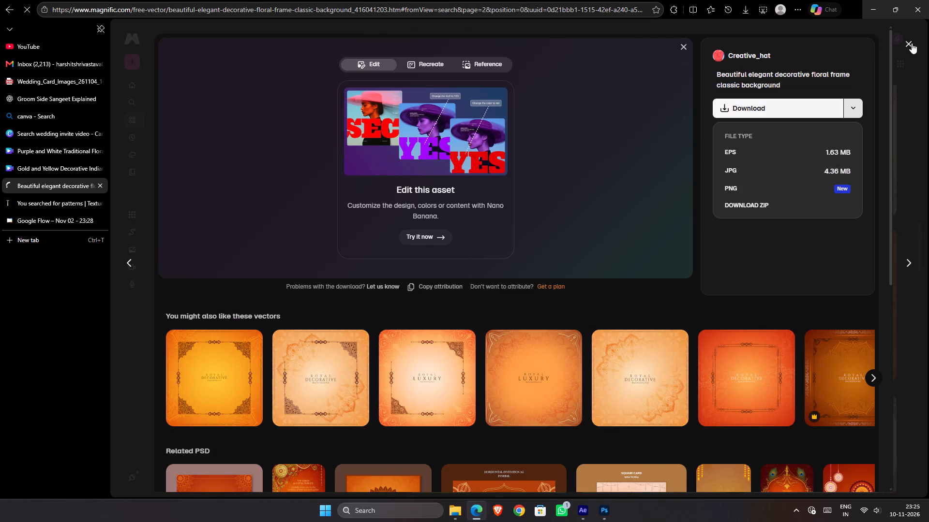
left_click(912, 43)
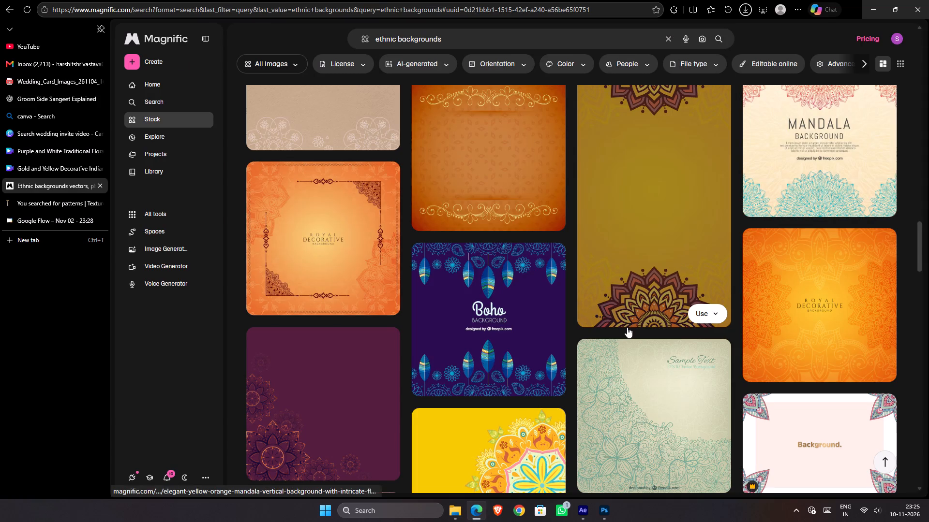
Look through more of the "ethnic backgrounds" results for another decorative frame design suited to the invitation.
scroll(627, 327, "down", 2)
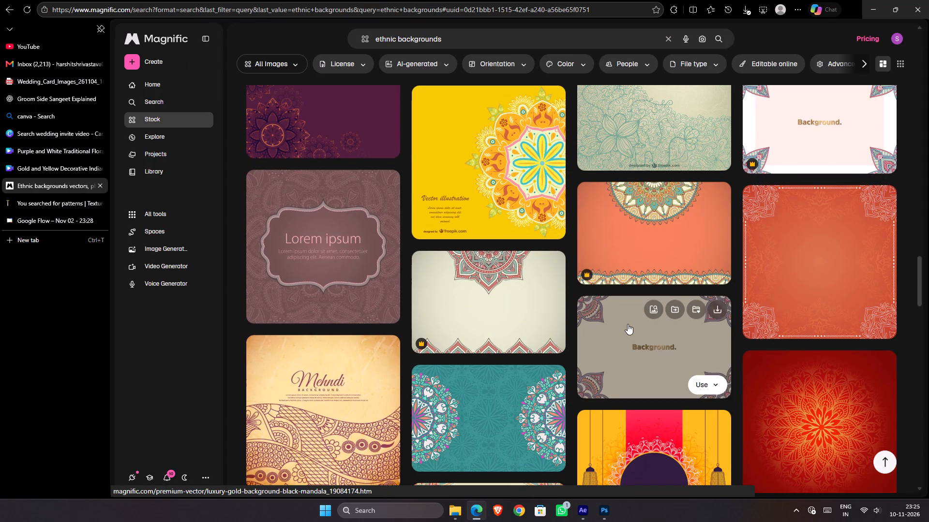
scroll(628, 324, "down", 1)
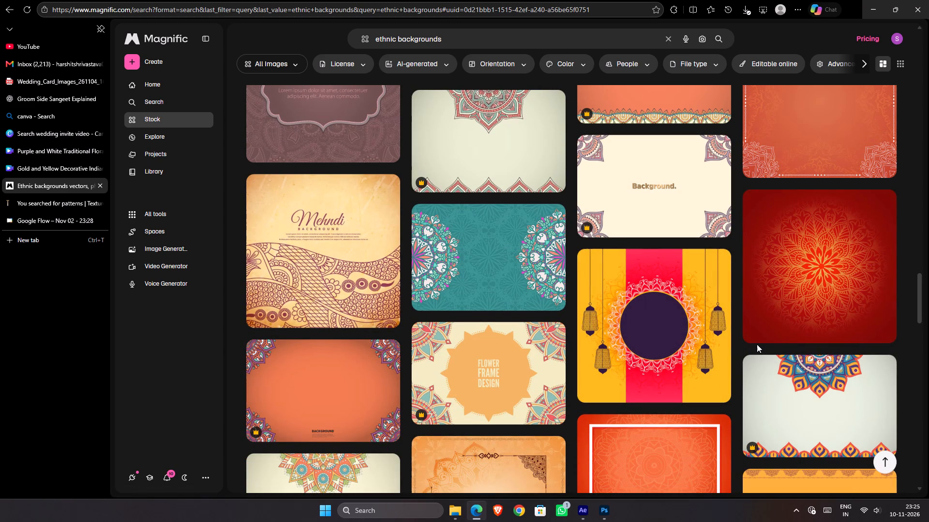
scroll(755, 344, "down", 1)
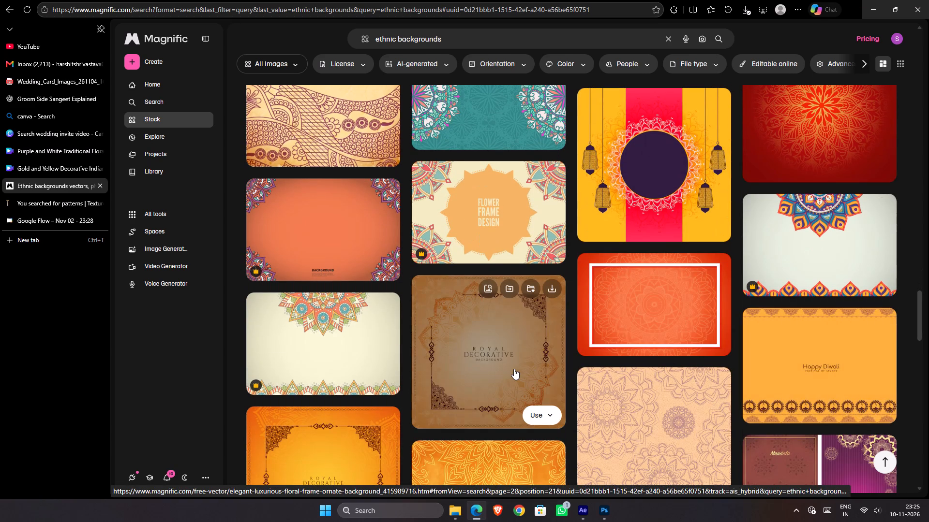
scroll(520, 366, "down", 1)
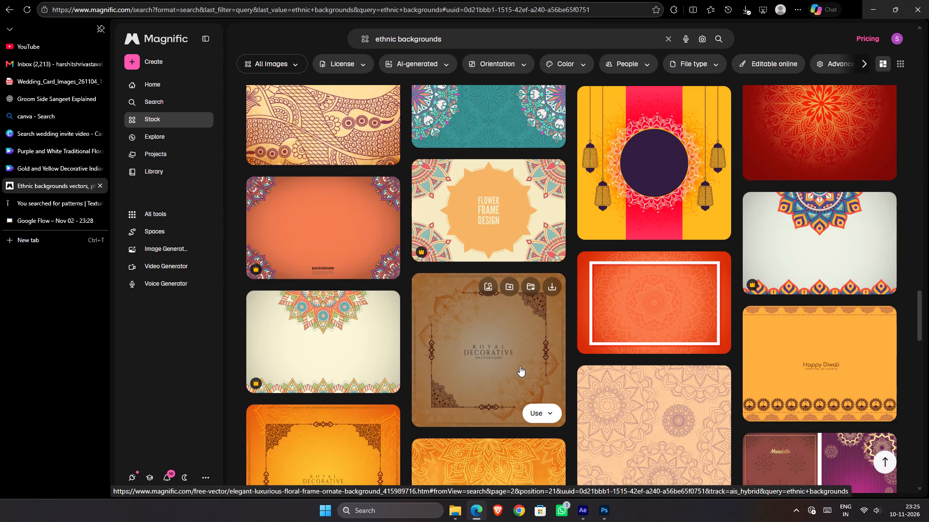
scroll(520, 366, "down", 3)
scroll(521, 358, "up", 1)
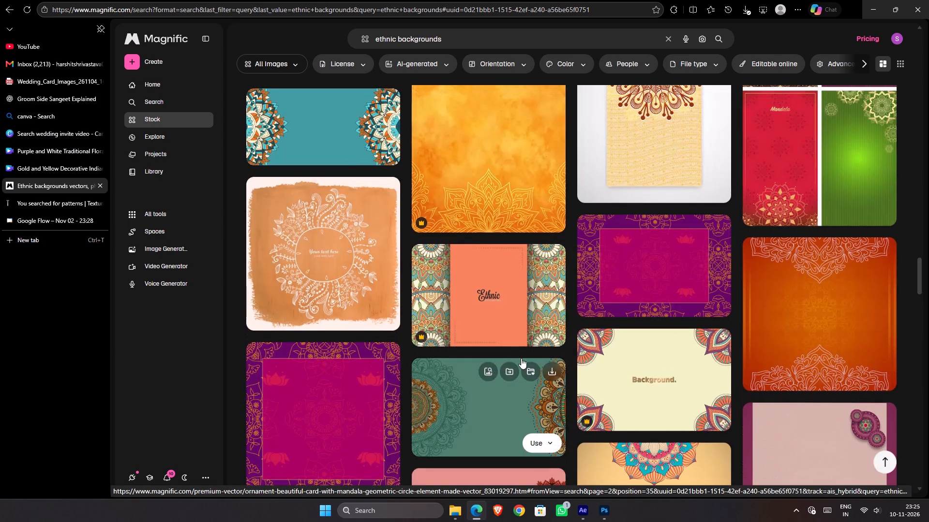
scroll(521, 358, "up", 2)
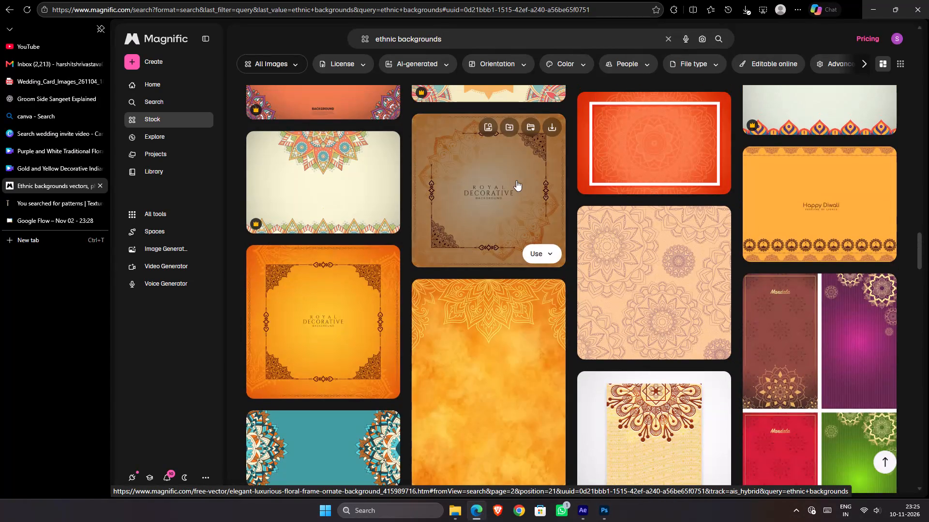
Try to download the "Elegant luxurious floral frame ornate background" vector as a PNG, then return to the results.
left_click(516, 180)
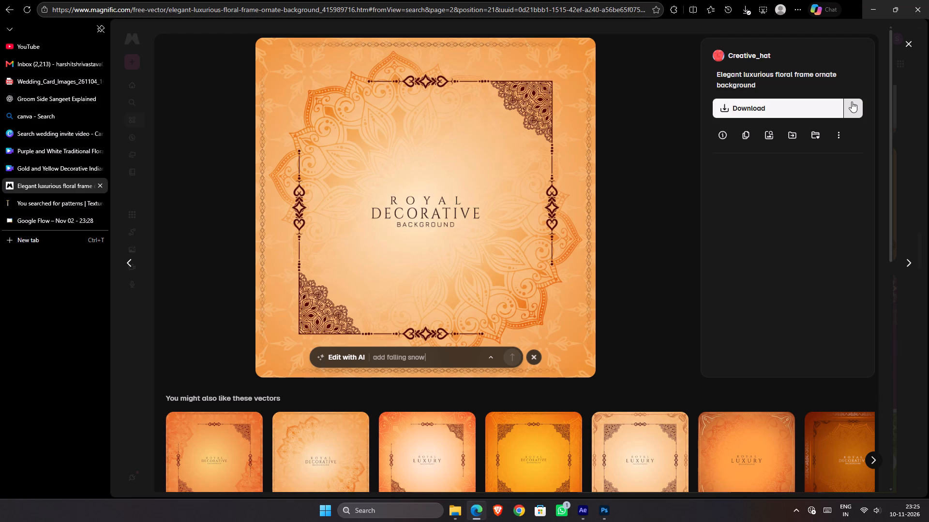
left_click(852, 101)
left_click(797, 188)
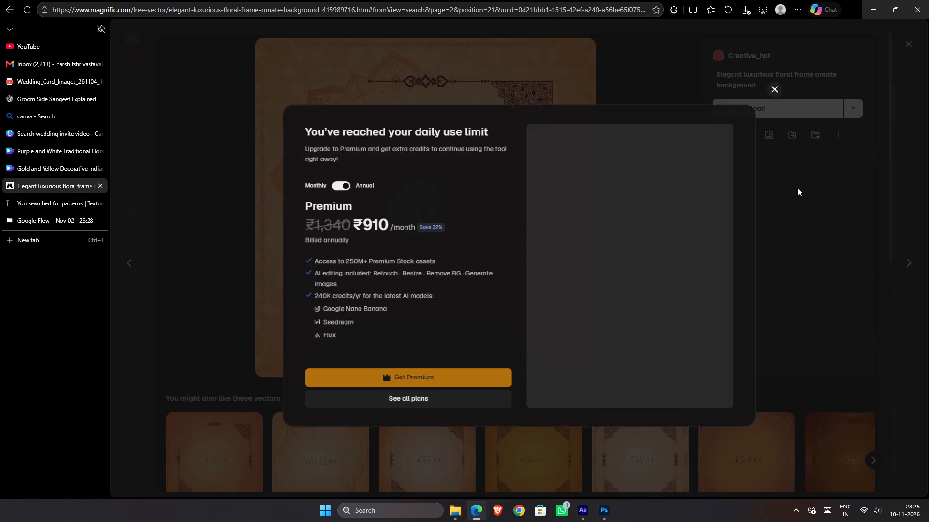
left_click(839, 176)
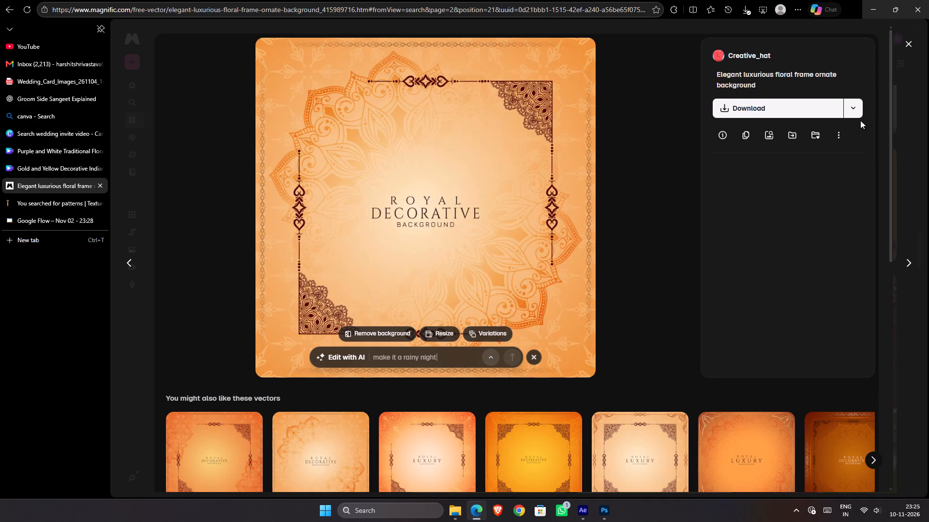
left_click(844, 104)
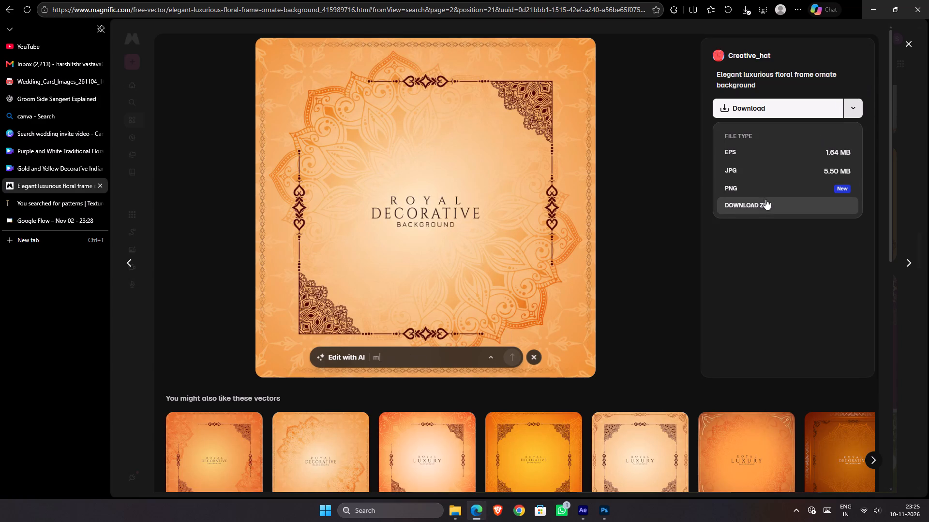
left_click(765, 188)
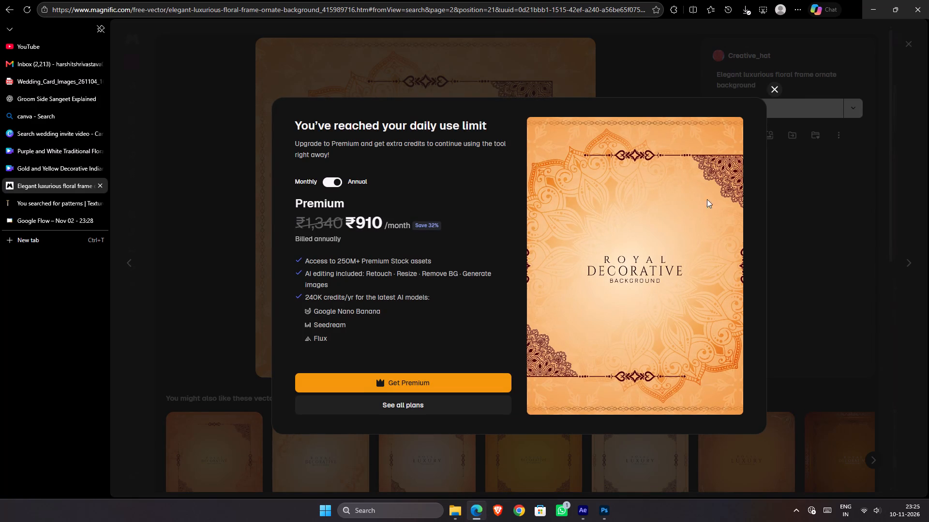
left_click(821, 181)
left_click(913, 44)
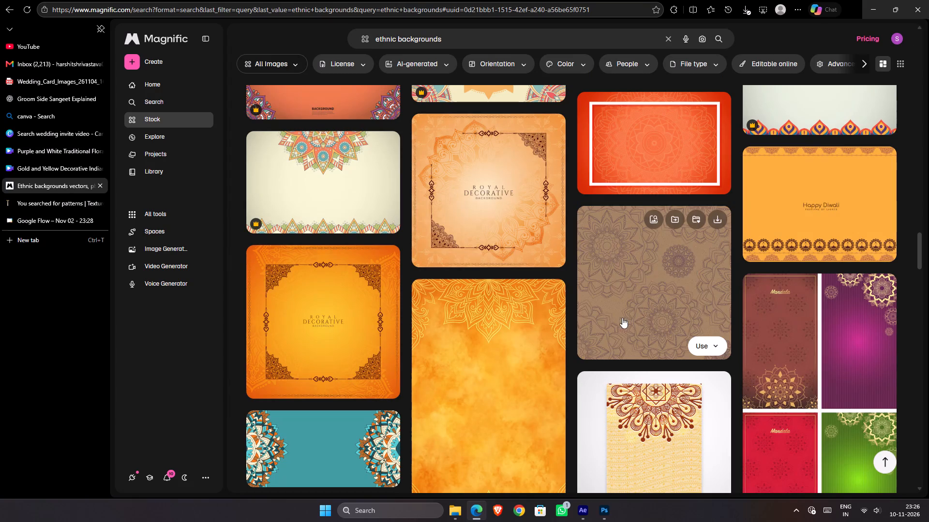
Download the "Elegant luxurious floral frame ornate background" vector using the default download option.
left_click(533, 197)
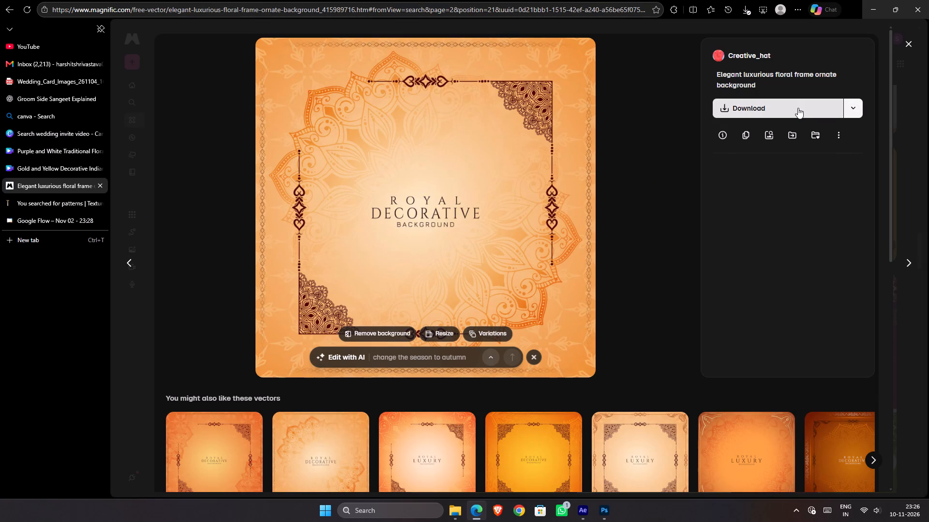
left_click(798, 108)
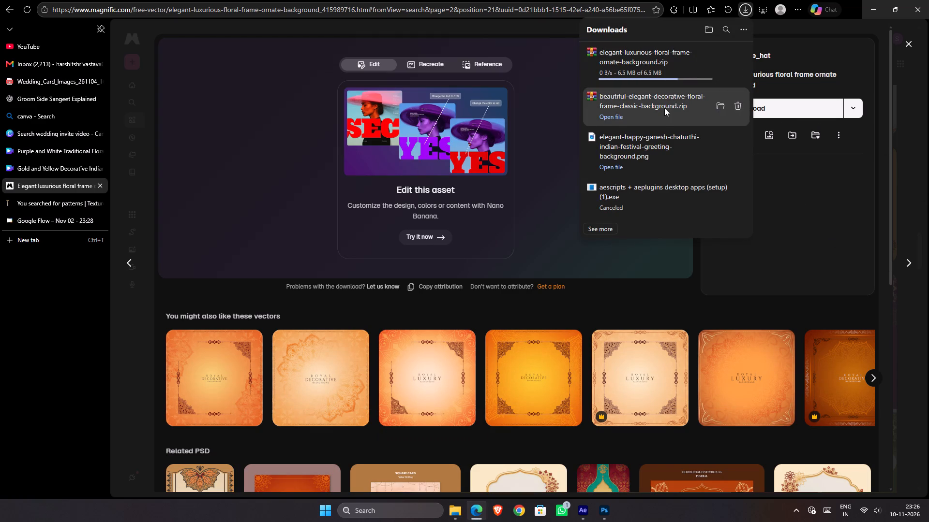
Extract the EPS file from the downloaded elegant-luxurious-floral-frame-ornate-background.zip archive into the Downloads folder.
left_click(621, 71)
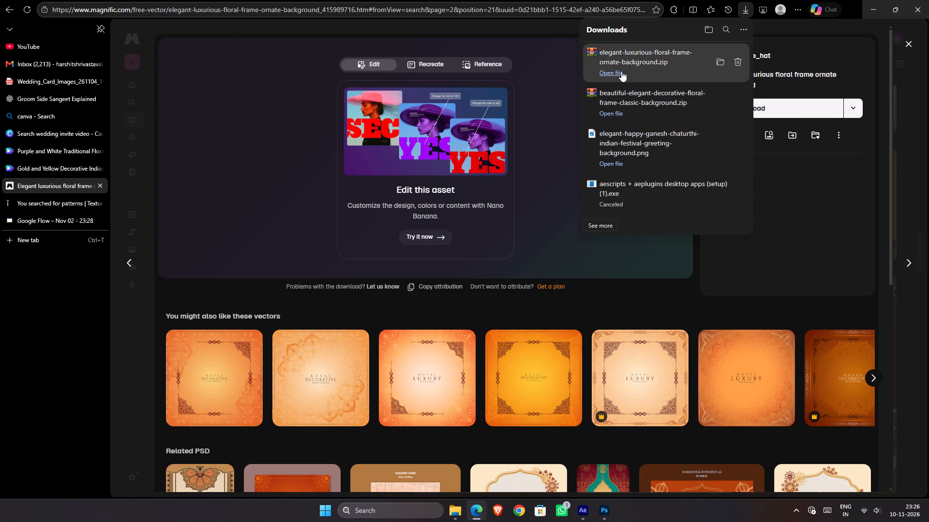
left_click(50, 304)
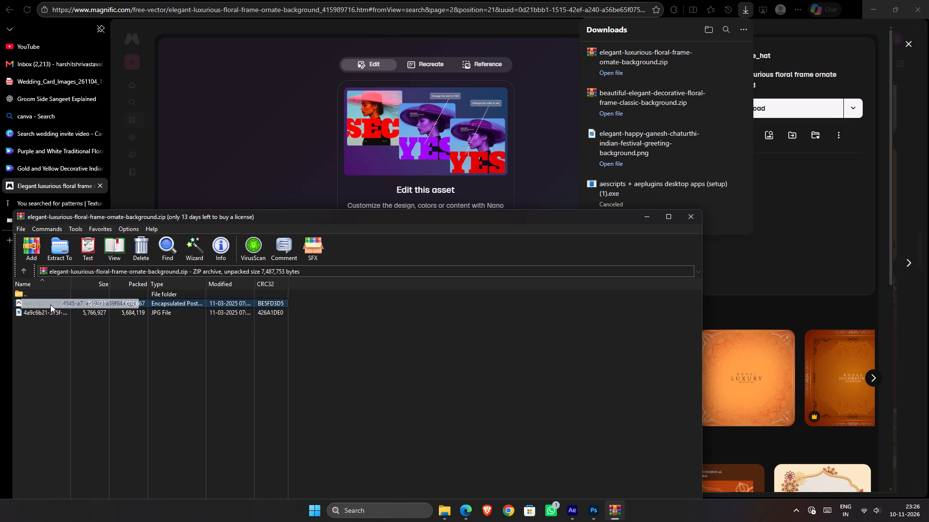
left_click(47, 312)
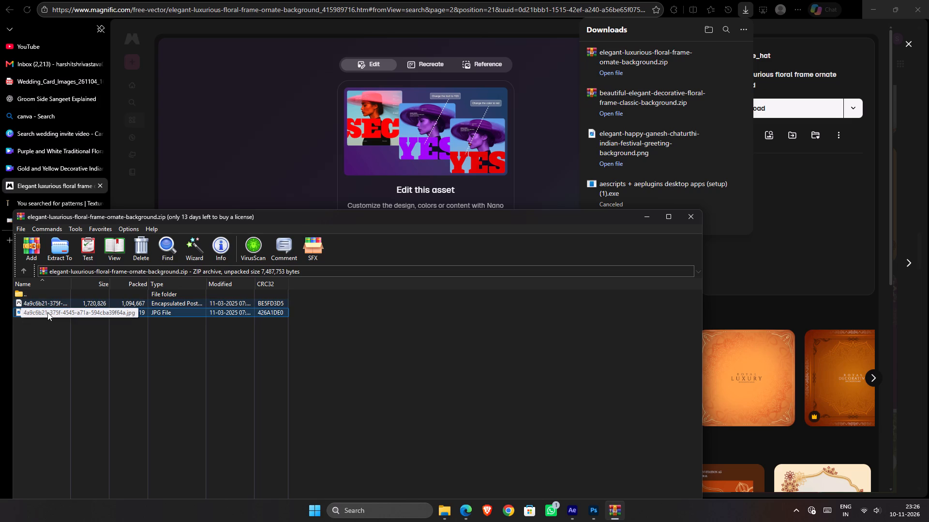
left_click(45, 303)
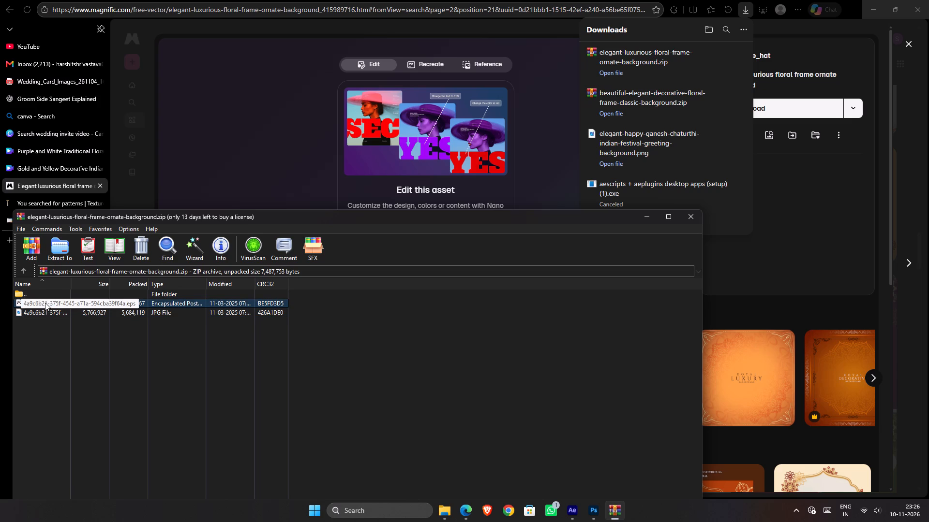
left_click(45, 303)
left_click(122, 333)
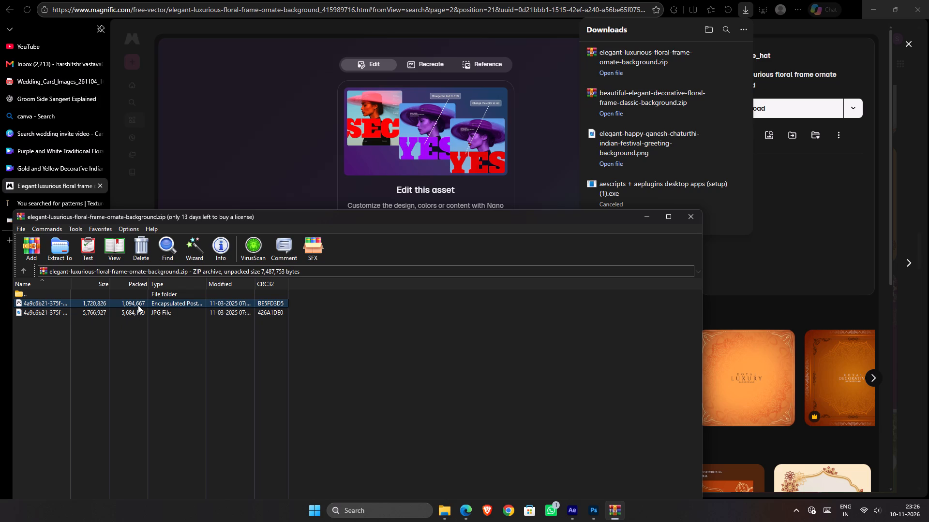
left_click(443, 514)
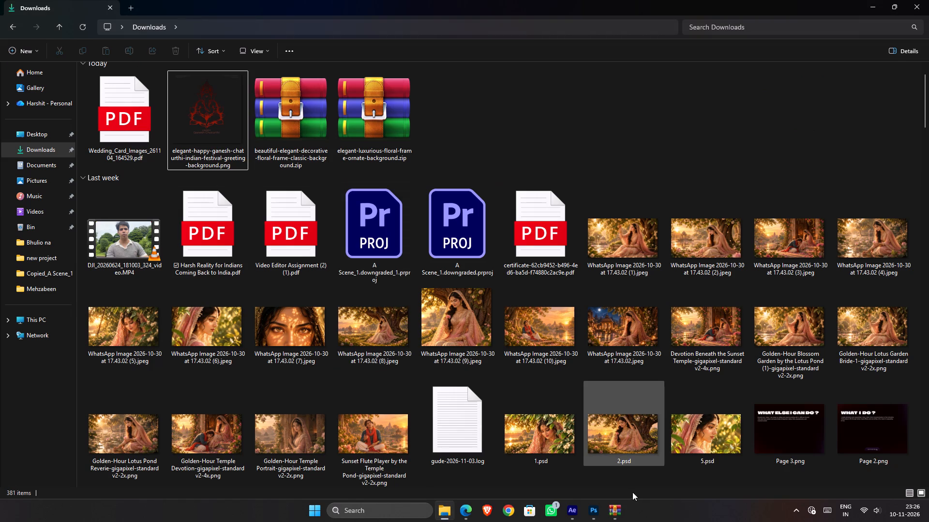
left_click(625, 512)
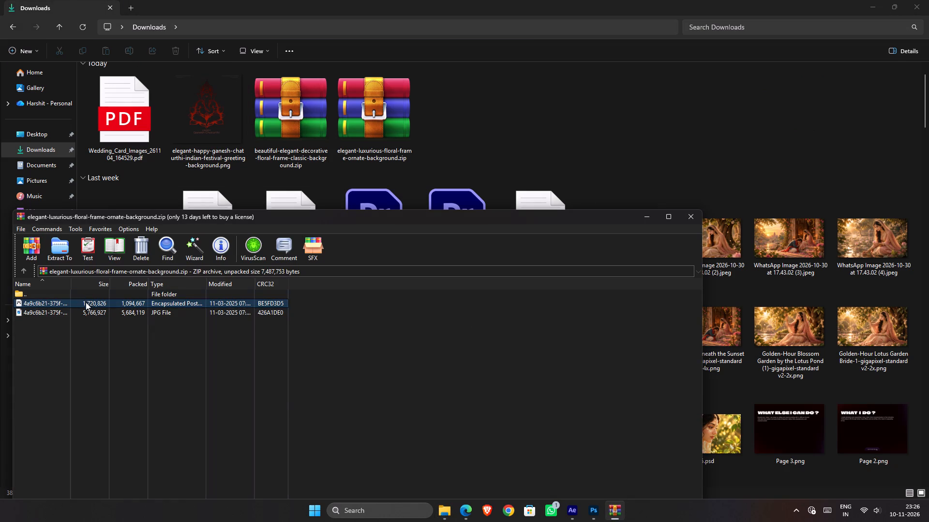
left_click_drag(88, 304, 514, 129)
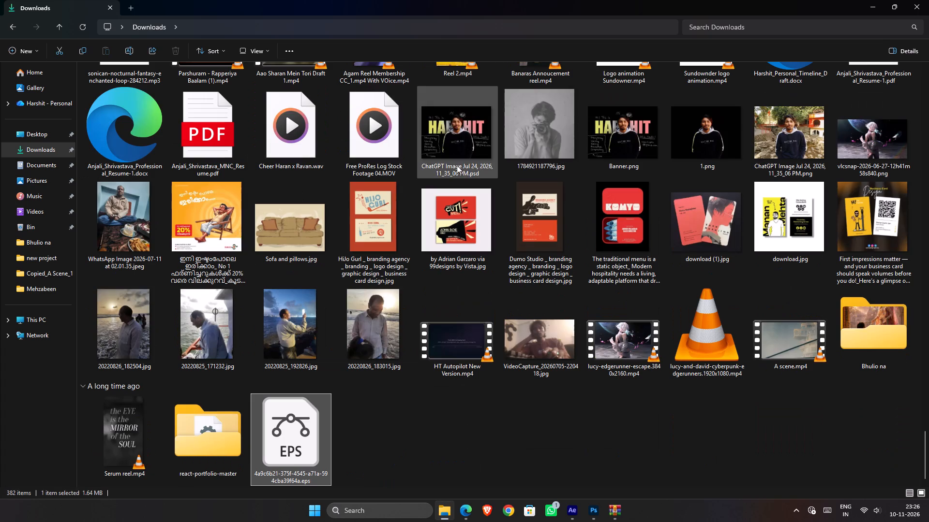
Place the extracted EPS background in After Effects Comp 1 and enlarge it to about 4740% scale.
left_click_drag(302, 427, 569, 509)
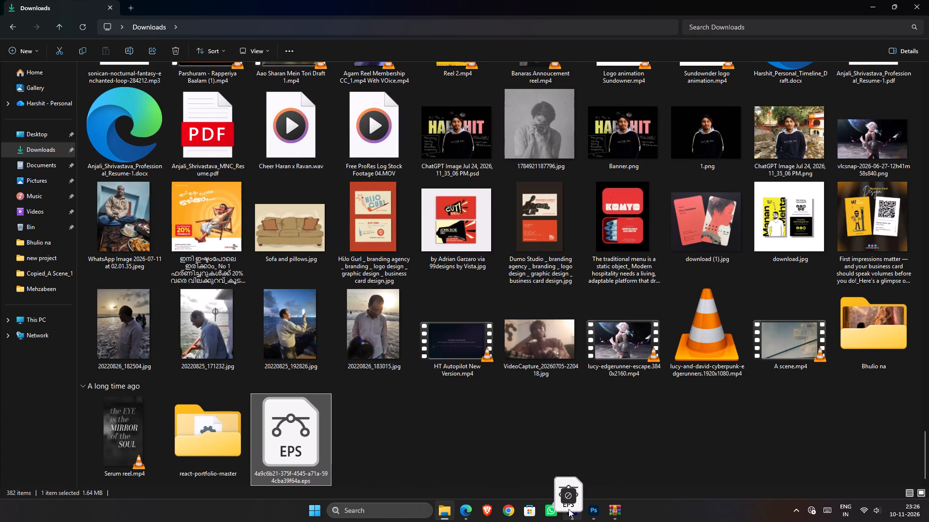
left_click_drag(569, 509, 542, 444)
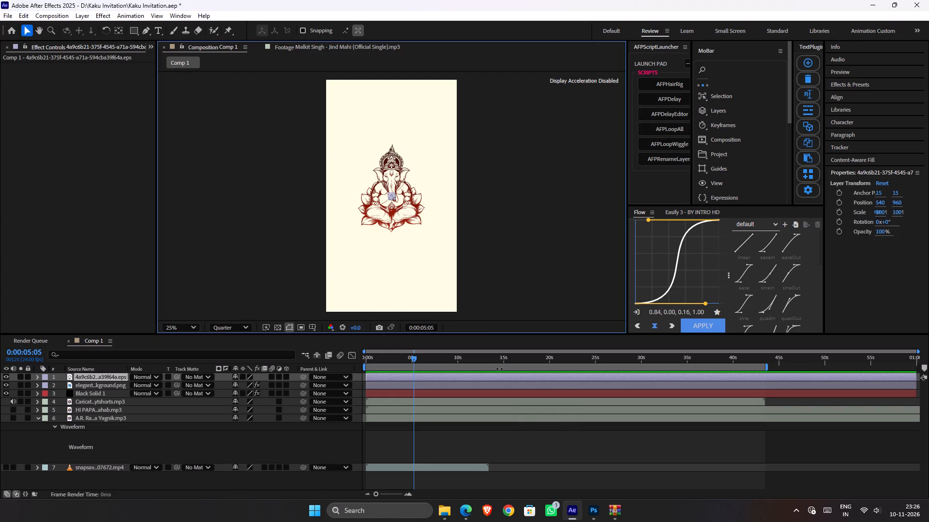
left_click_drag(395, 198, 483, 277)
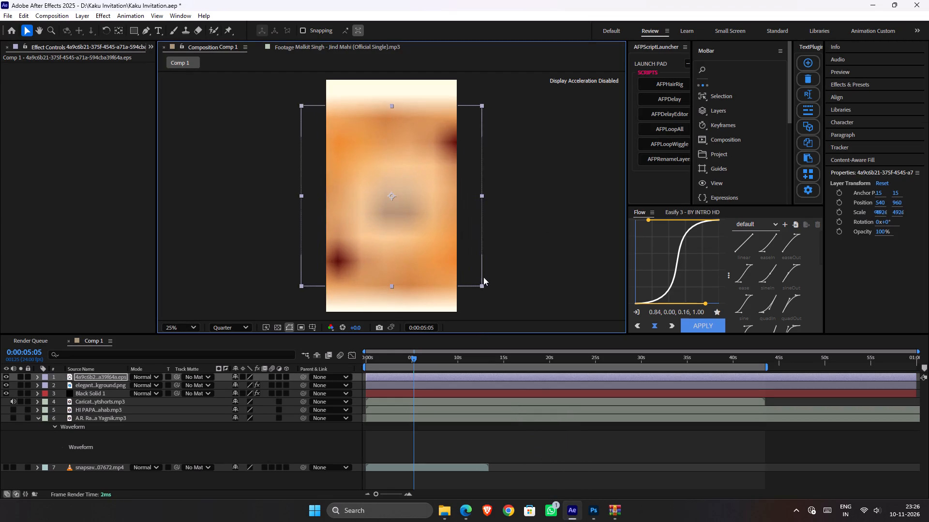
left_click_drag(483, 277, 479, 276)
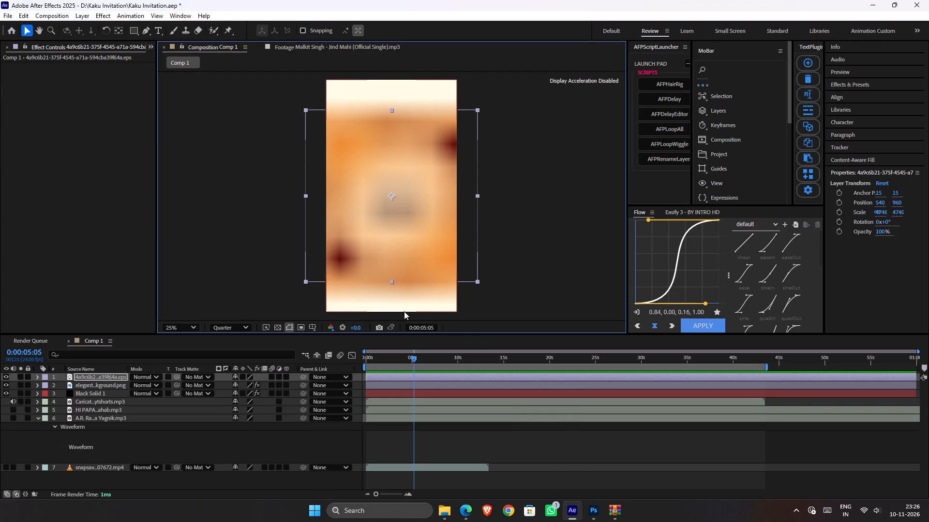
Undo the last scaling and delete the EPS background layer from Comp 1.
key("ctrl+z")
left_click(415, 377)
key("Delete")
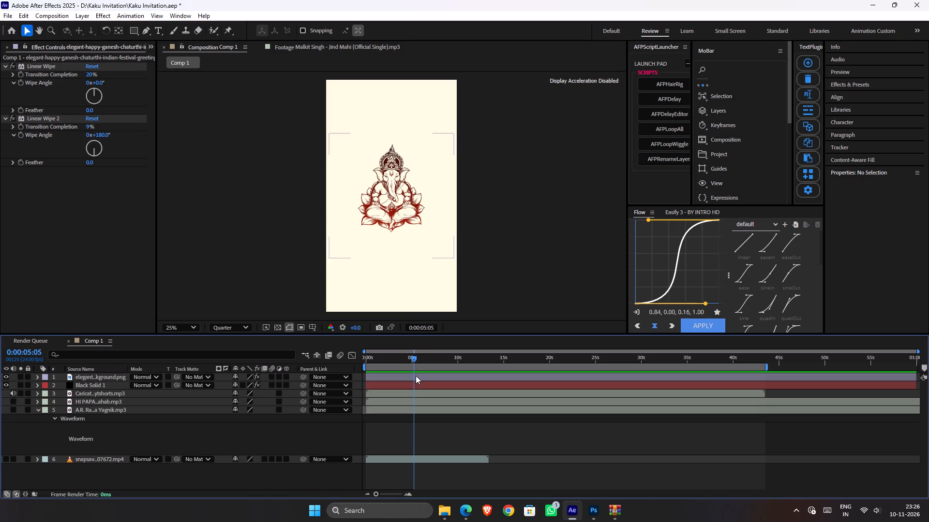
Add the extracted EPS background from the Downloads folder to Comp 1 again as the top layer.
key("alt+Tab")
key("alt+Tab")
key("alt+Tab")
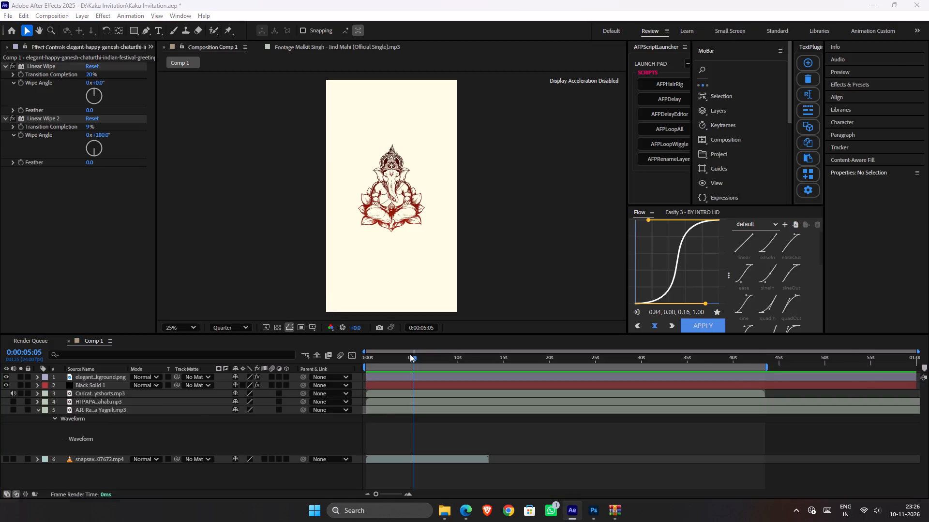
left_click(363, 449)
left_click(318, 453)
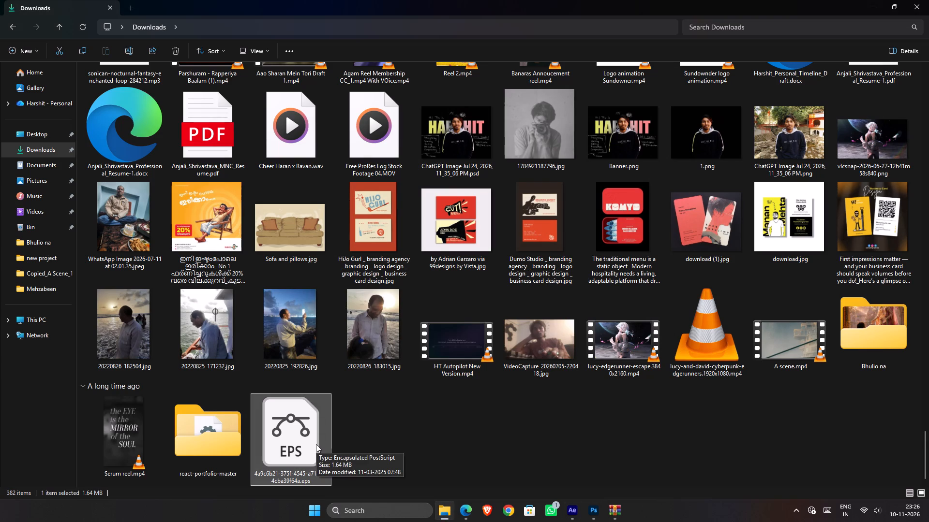
left_click_drag(316, 442, 399, 455)
key("alt+Tab")
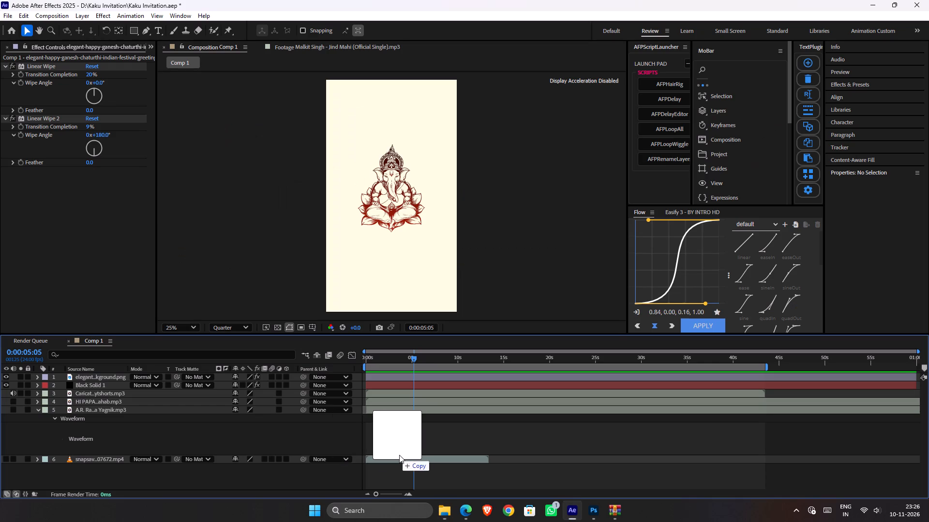
left_click_drag(399, 455, 400, 455)
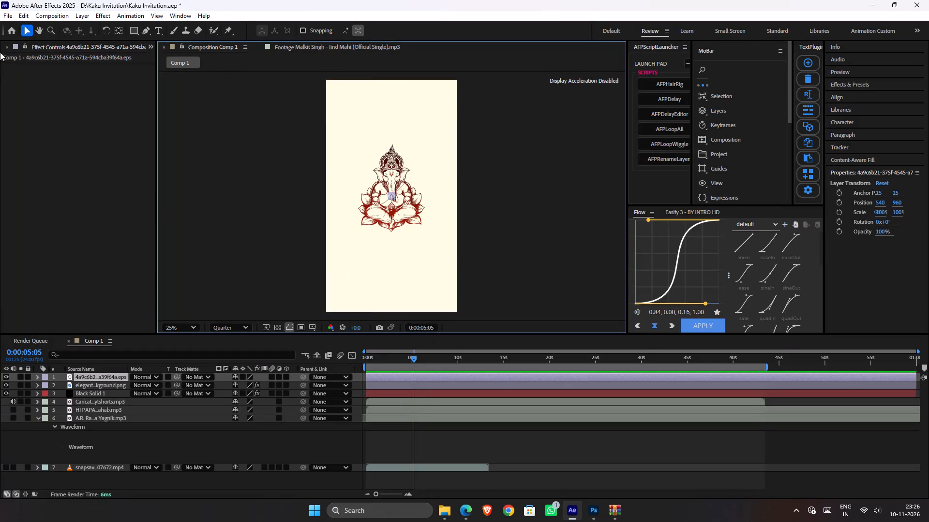
Examine the EPS background's Interpret Footage settings, including its main options, EPS antialiasing options and color settings, without applying changes.
left_click(150, 46)
left_click(156, 59)
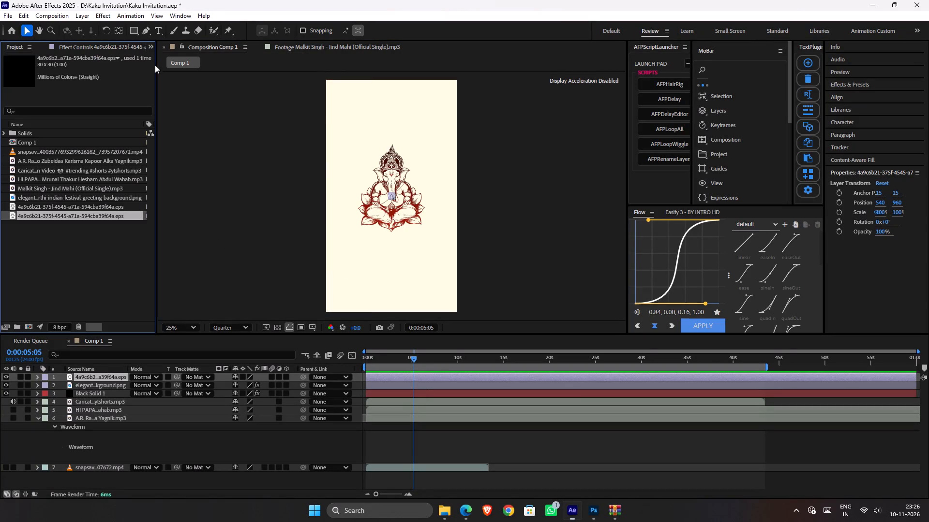
right_click(56, 218)
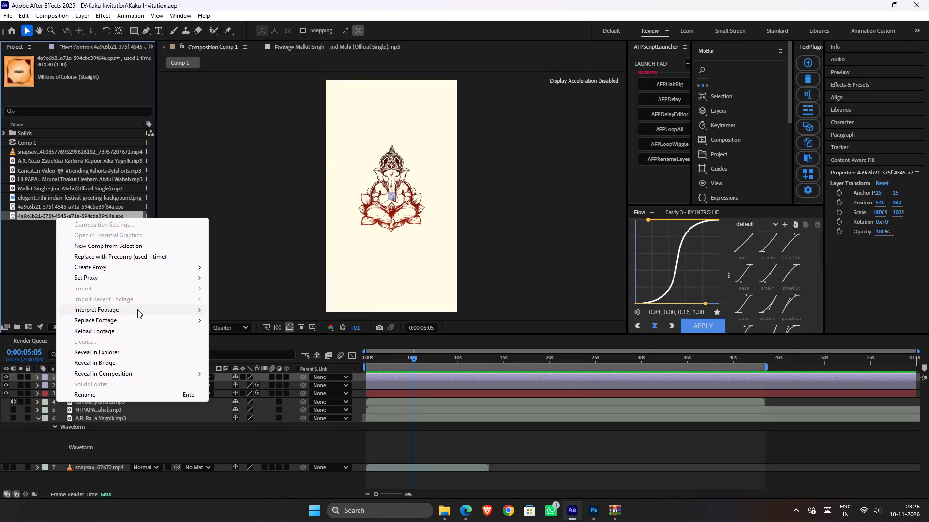
left_click(138, 310)
left_click(252, 310)
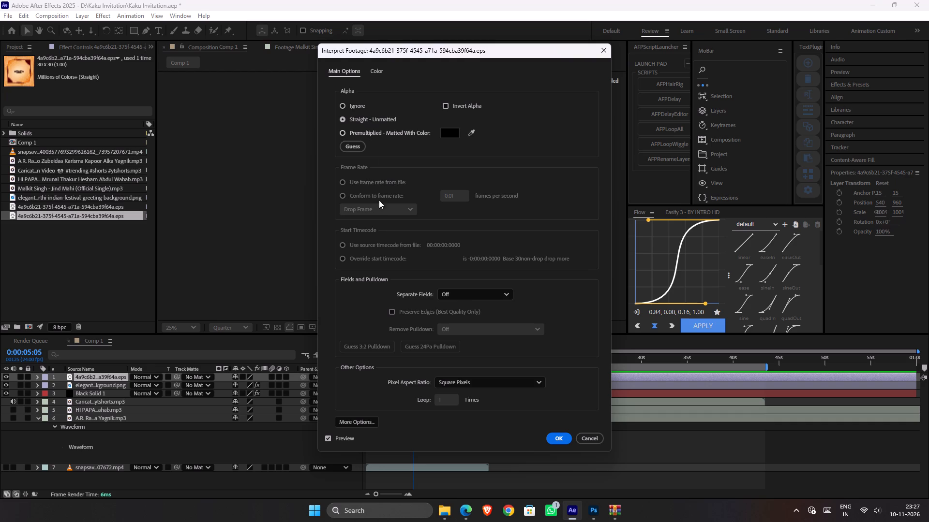
scroll(451, 298, "down", 6)
scroll(414, 277, "up", 1)
scroll(408, 275, "down", 2)
scroll(374, 267, "up", 1)
scroll(366, 264, "down", 1)
scroll(360, 262, "up", 4)
scroll(352, 371, "down", 4)
left_click(369, 424)
scroll(387, 357, "down", 4)
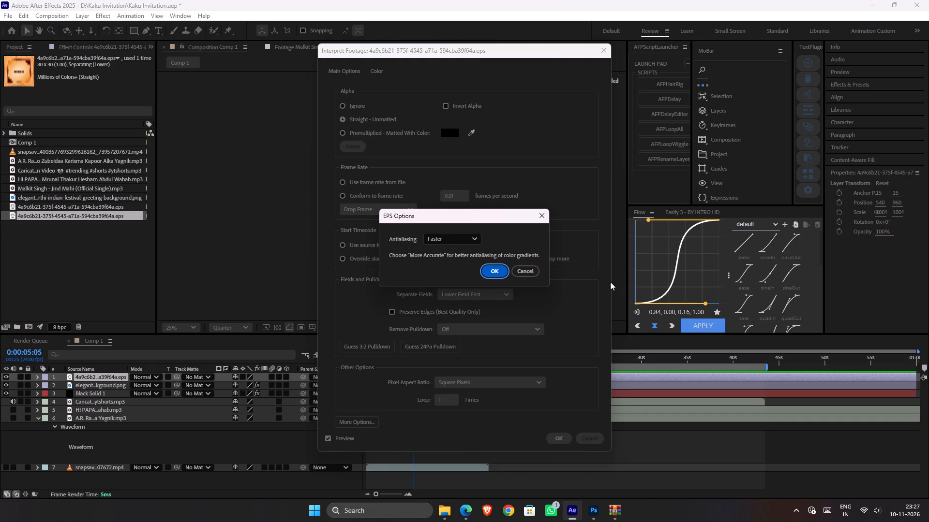
left_click_drag(519, 269, 513, 265)
left_click(520, 283)
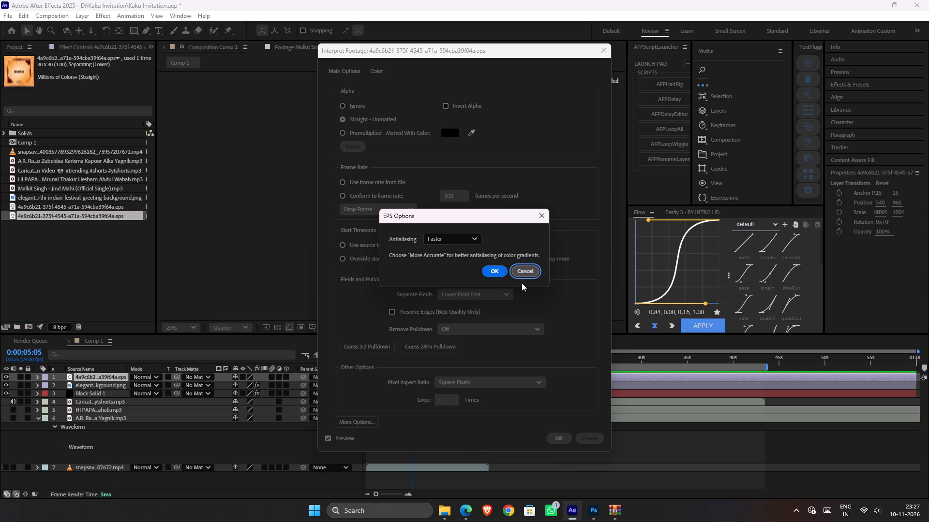
left_click(522, 274)
left_click(377, 69)
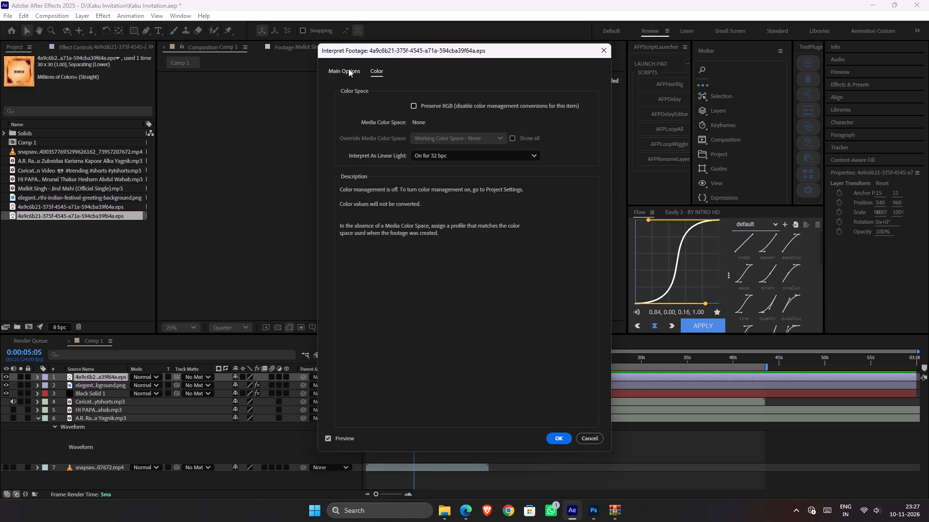
left_click(345, 69)
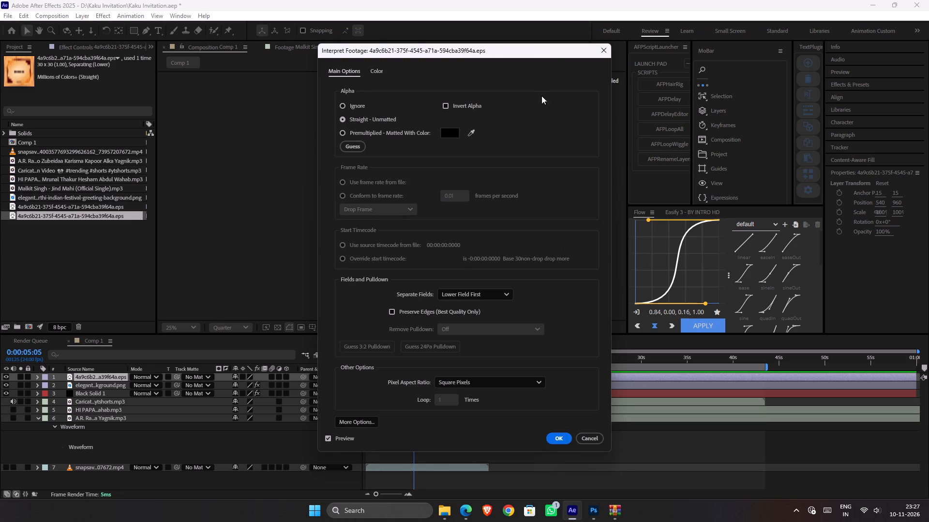
left_click(599, 47)
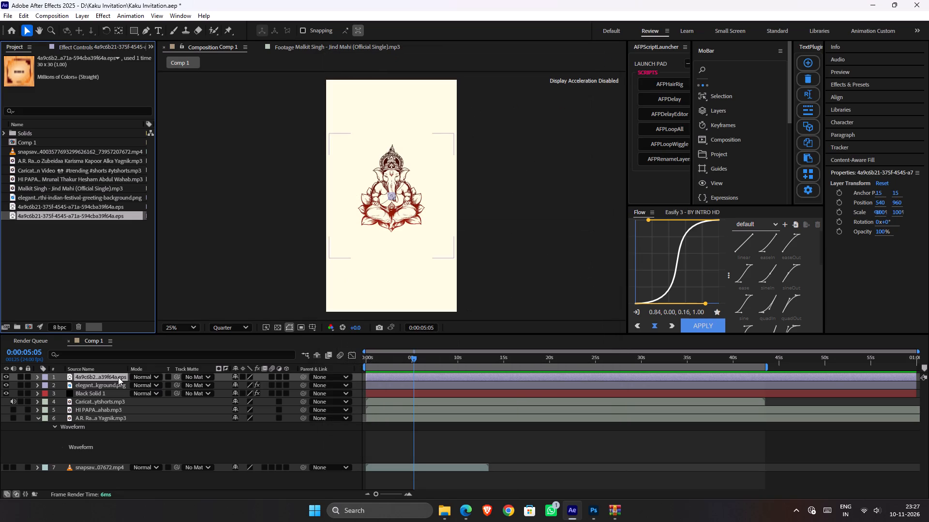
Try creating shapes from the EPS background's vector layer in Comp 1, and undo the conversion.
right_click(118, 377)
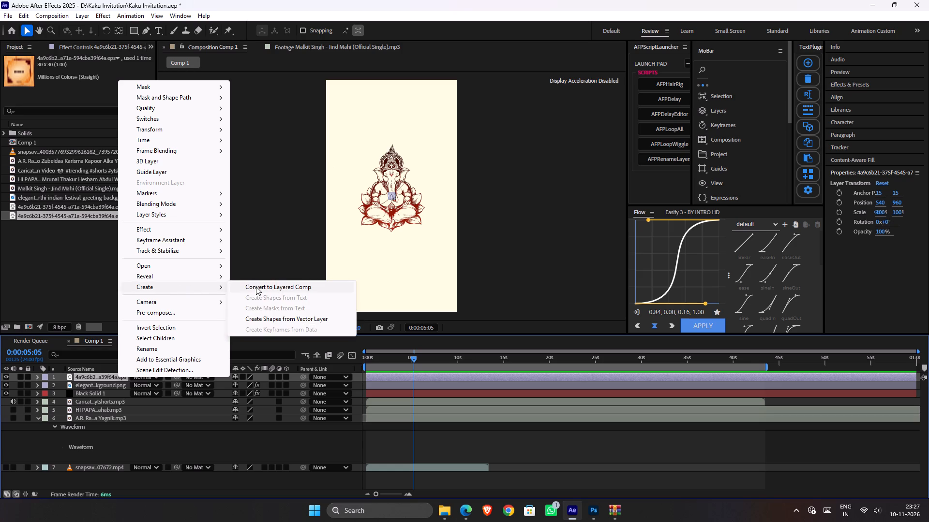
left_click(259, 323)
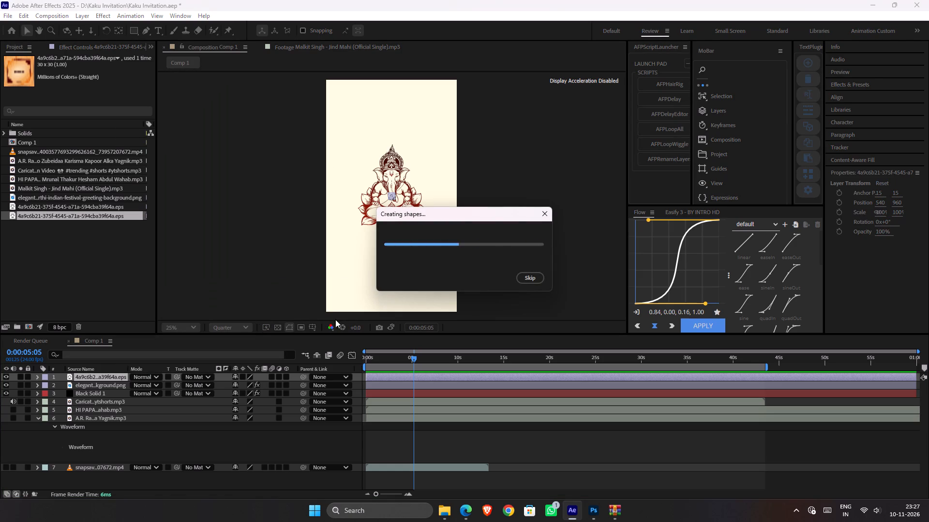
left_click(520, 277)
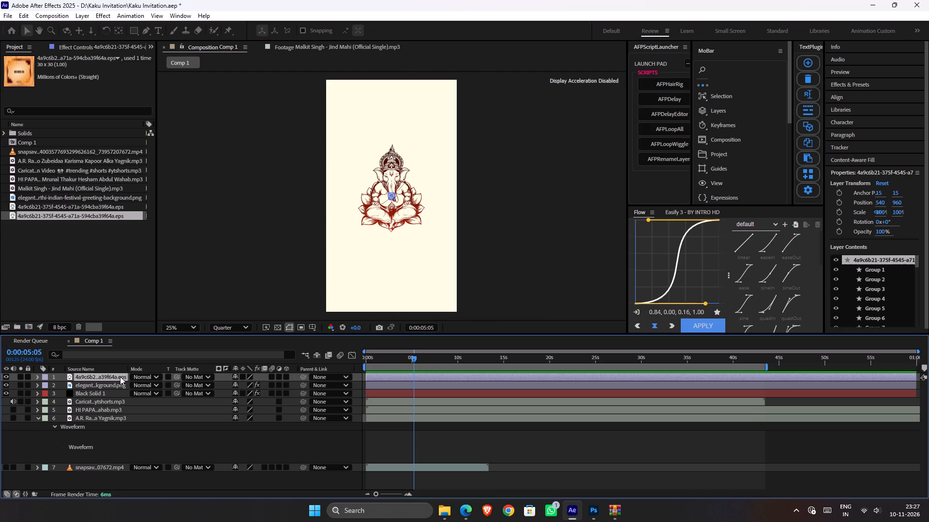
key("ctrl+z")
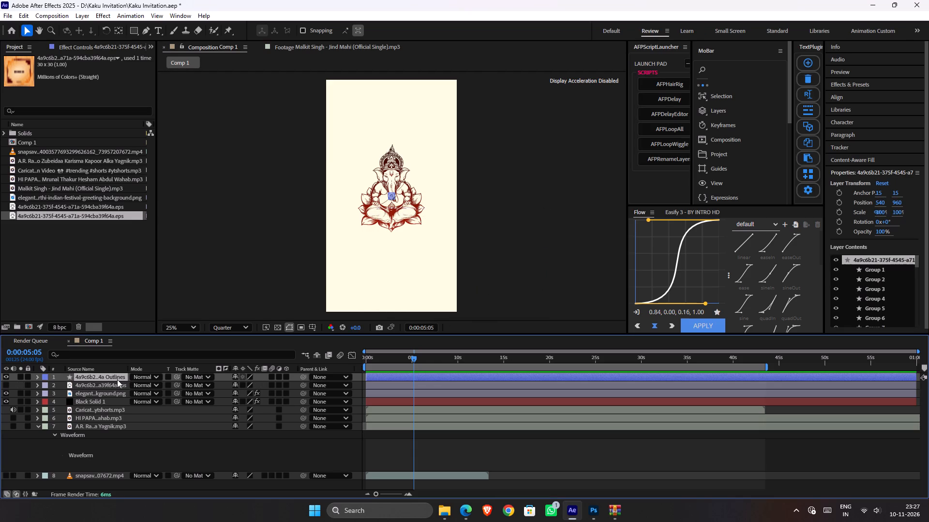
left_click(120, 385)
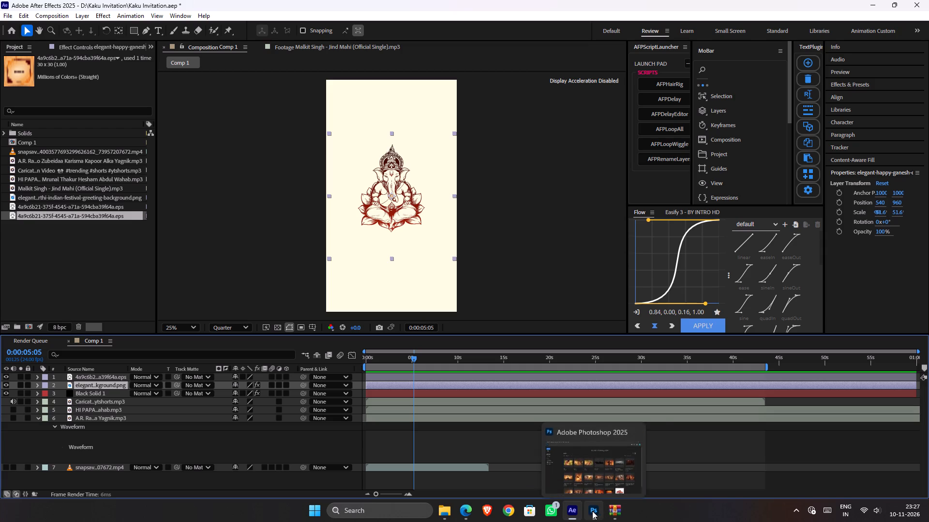
End the running Photoshop task.
left_click(653, 425)
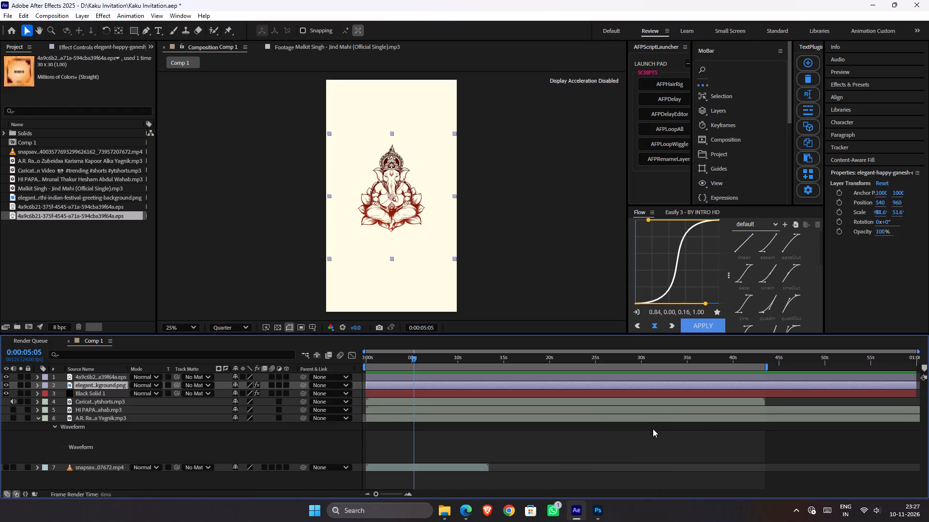
right_click(600, 509)
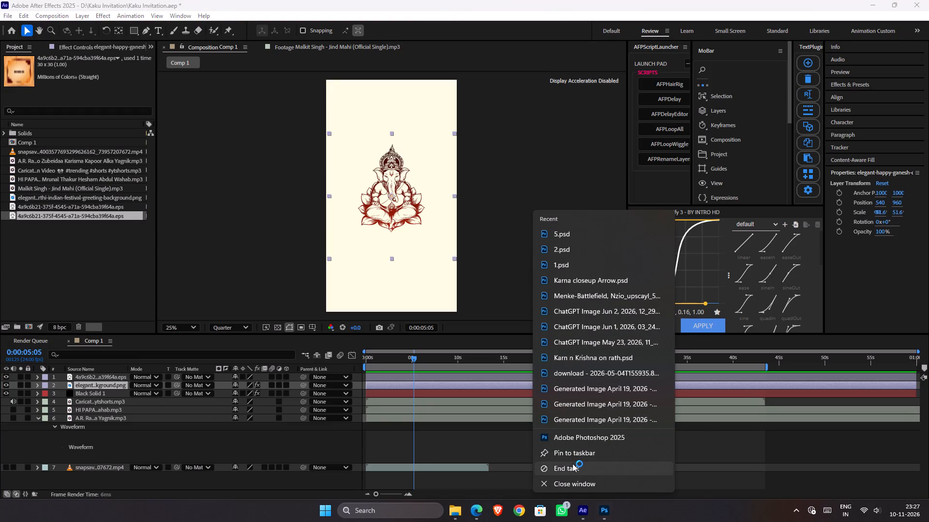
left_click(572, 463)
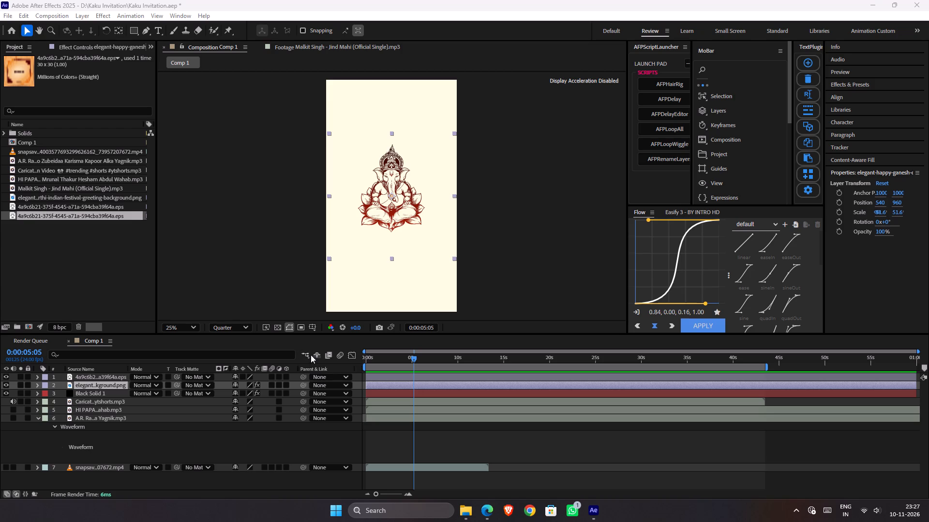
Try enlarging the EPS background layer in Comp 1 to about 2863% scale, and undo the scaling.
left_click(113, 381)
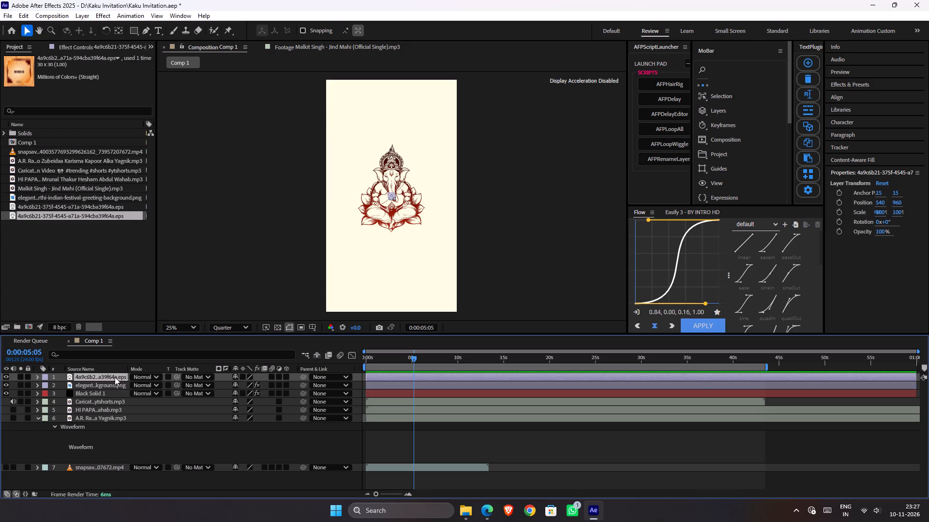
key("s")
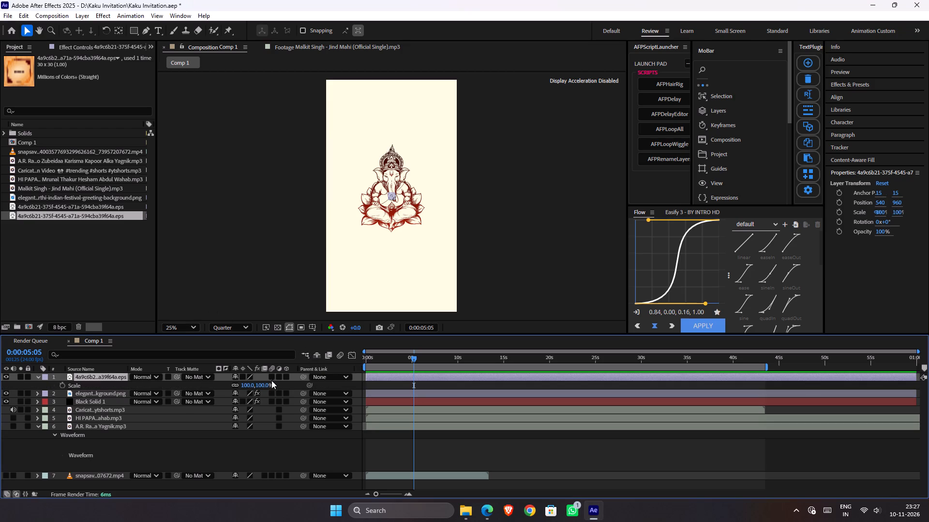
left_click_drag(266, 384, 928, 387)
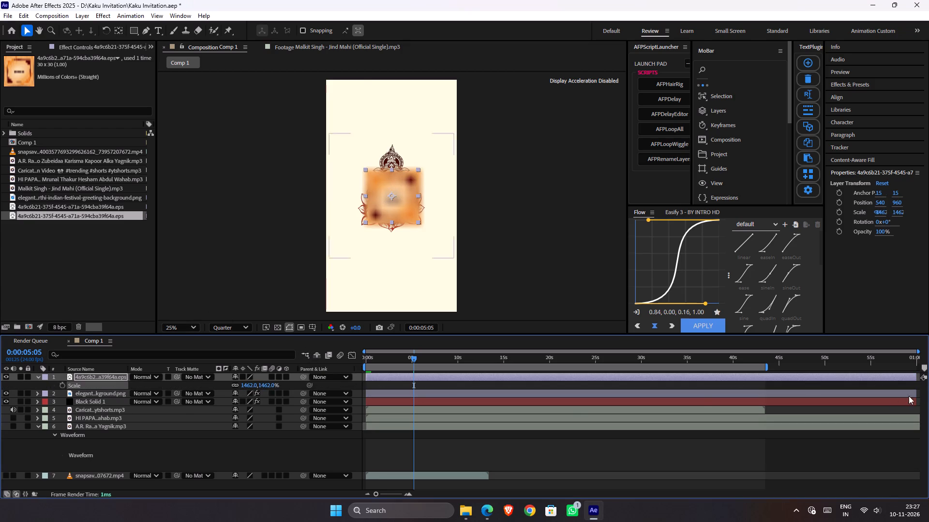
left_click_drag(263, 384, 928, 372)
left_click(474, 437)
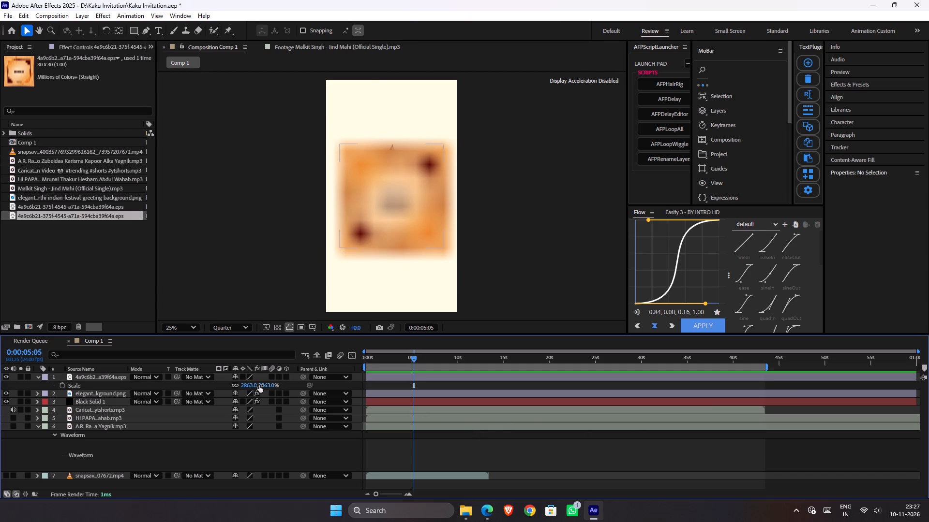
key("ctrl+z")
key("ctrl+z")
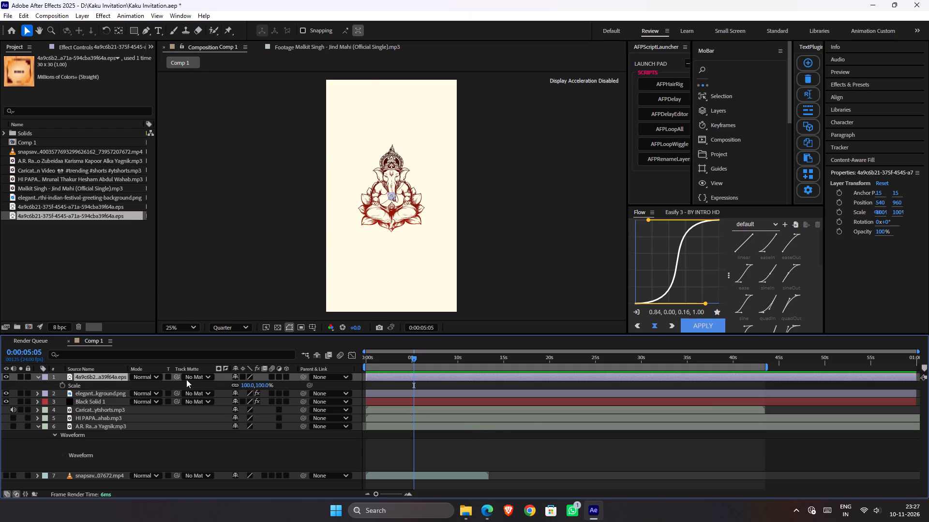
Convert the EPS background layer in Comp 1 to a layered comp.
right_click(106, 379)
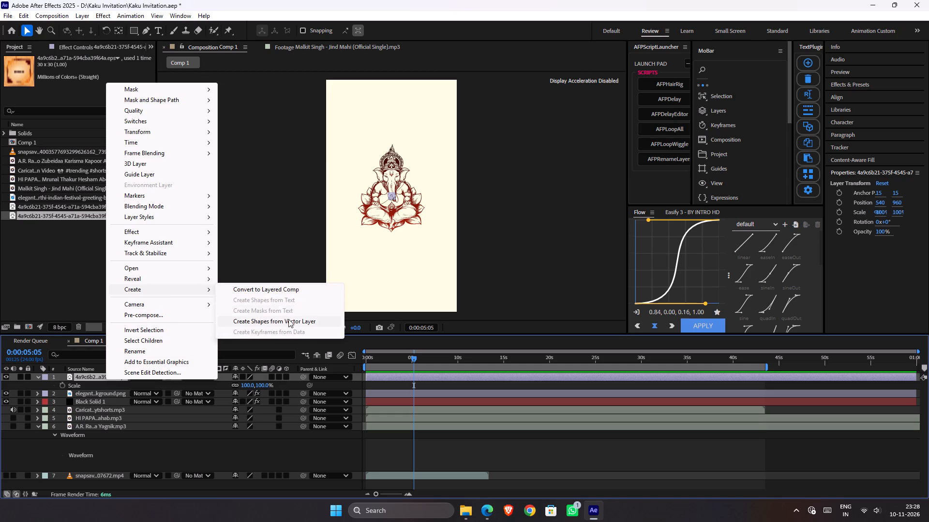
left_click(270, 286)
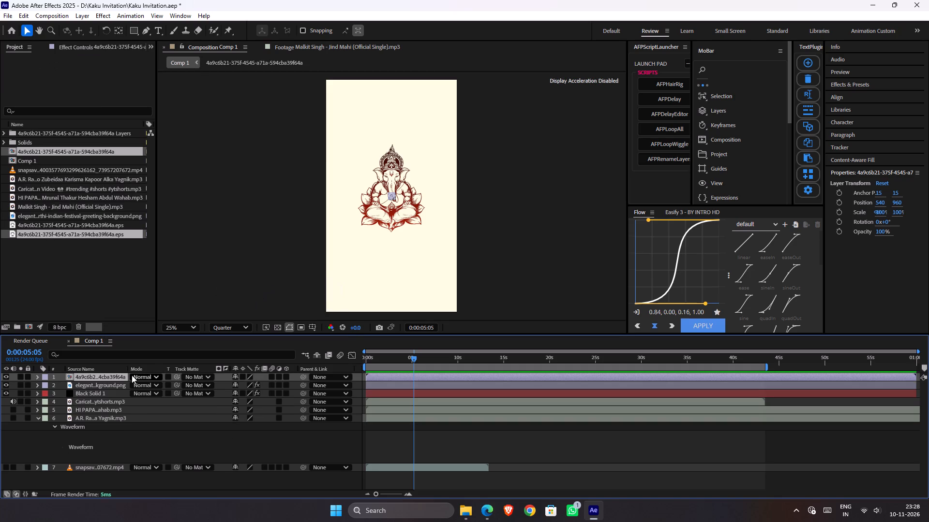
Open the layered comp made from the EPS background, examine its image quality up close, and close it again.
double_click(119, 374)
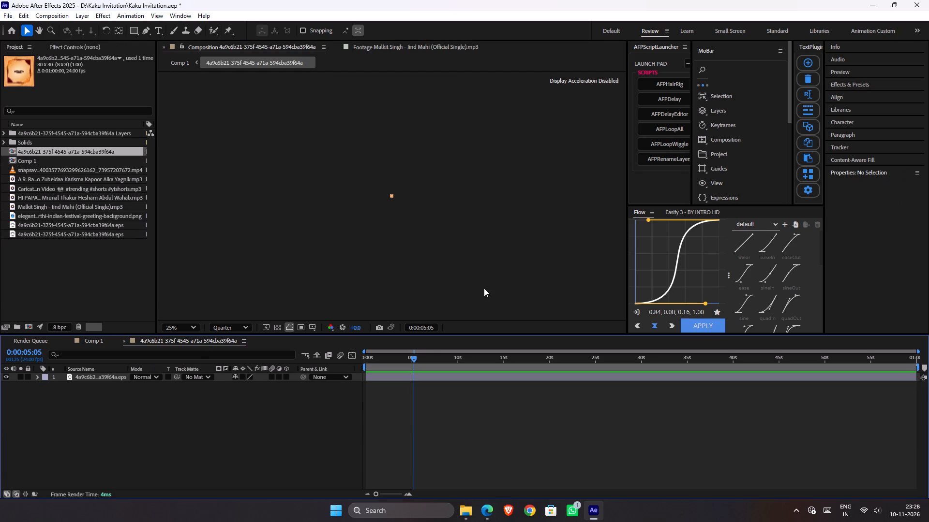
scroll(353, 183, "up", 1)
scroll(353, 183, "down", 1)
scroll(355, 187, "up", 12)
scroll(381, 216, "down", 2)
scroll(384, 220, "up", 1)
scroll(385, 221, "down", 1)
scroll(385, 221, "up", 2)
scroll(385, 223, "down", 1)
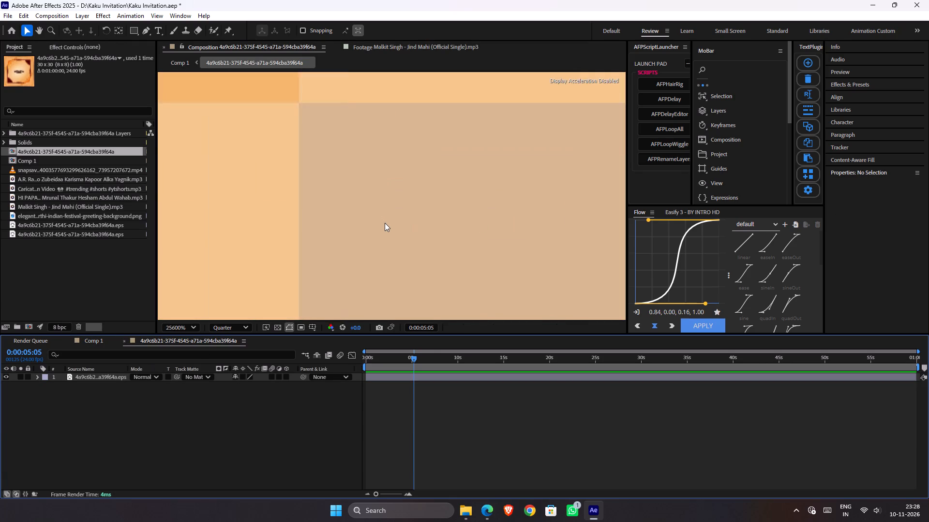
scroll(385, 223, "down", 1)
scroll(385, 223, "up", 1)
scroll(385, 223, "down", 1)
scroll(385, 223, "up", 1)
scroll(385, 223, "down", 1)
scroll(385, 223, "up", 4)
scroll(385, 223, "down", 2)
scroll(385, 223, "up", 1)
scroll(388, 224, "down", 2)
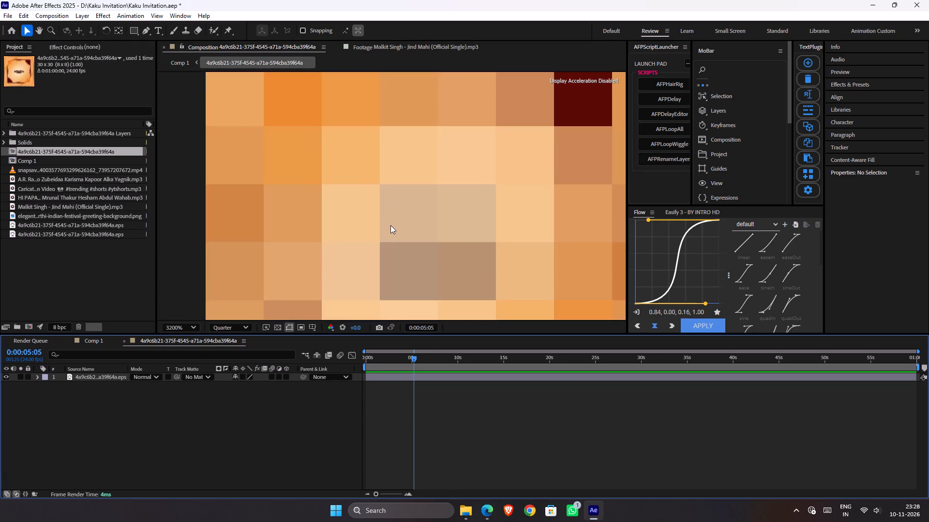
scroll(390, 225, "down", 3)
left_click(391, 377)
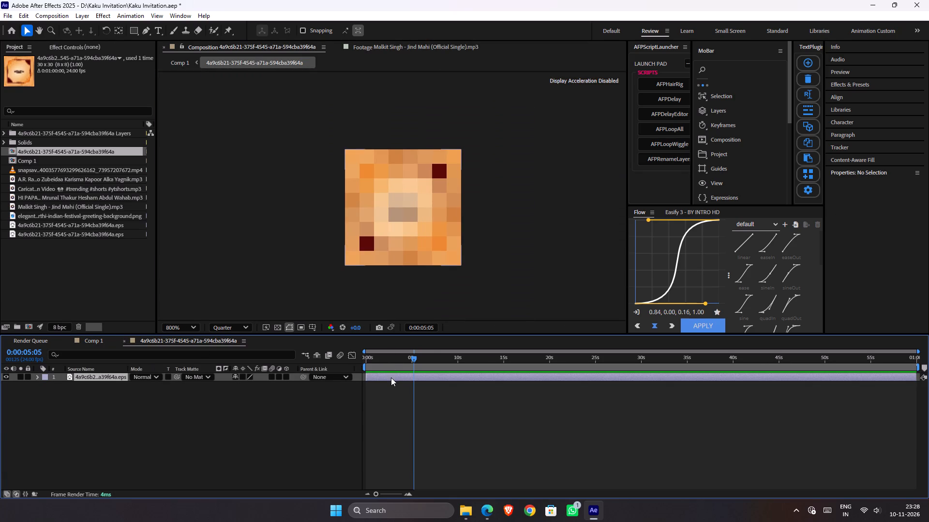
left_click(125, 342)
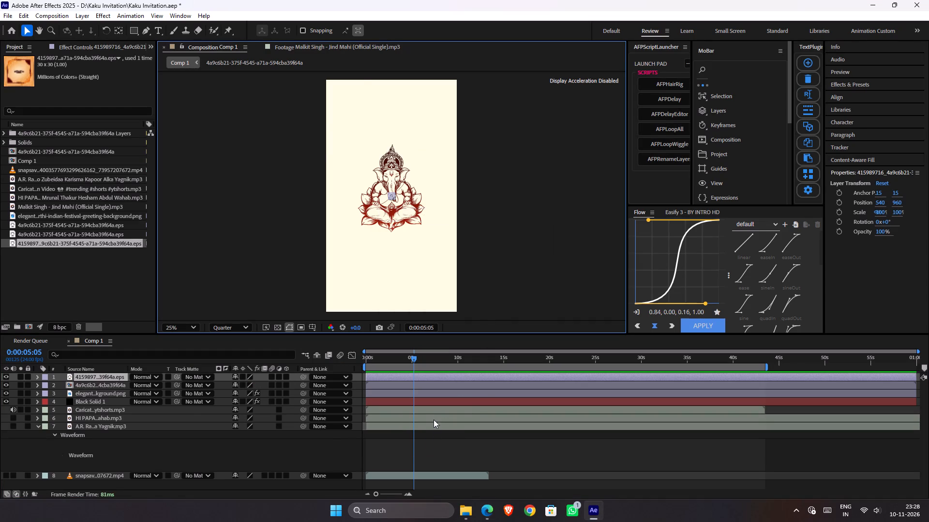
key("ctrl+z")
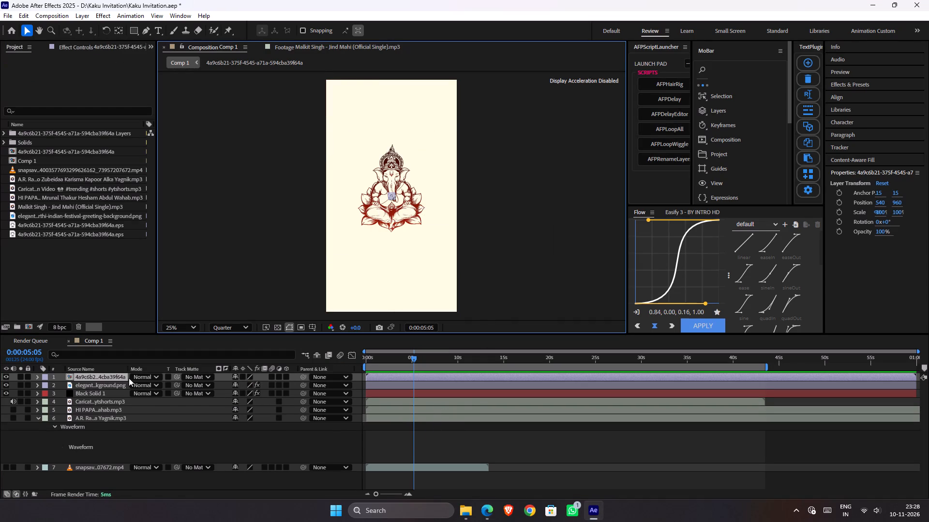
Delete the top layer, the 4a9c6b21 layered comp, from Comp 1.
left_click(123, 380)
left_click(120, 385, "shift")
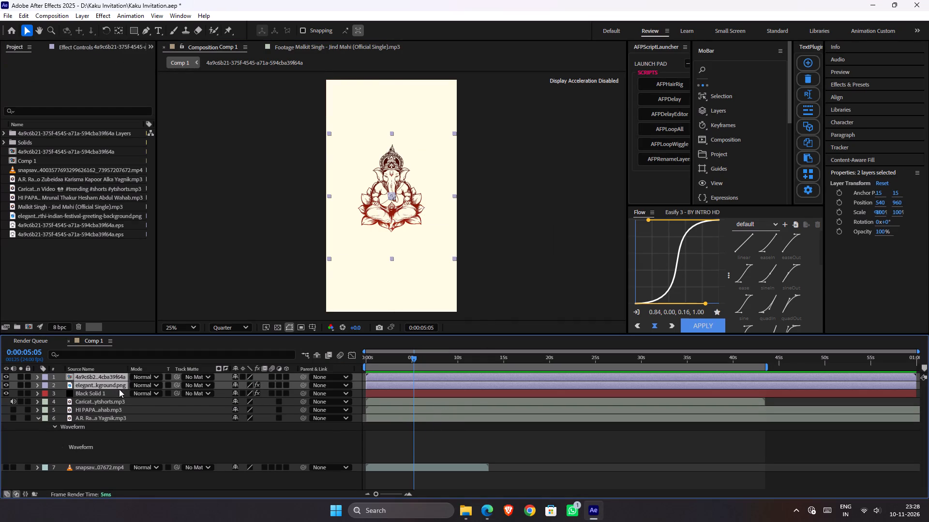
left_click(103, 396)
left_click(102, 382)
left_click(110, 378)
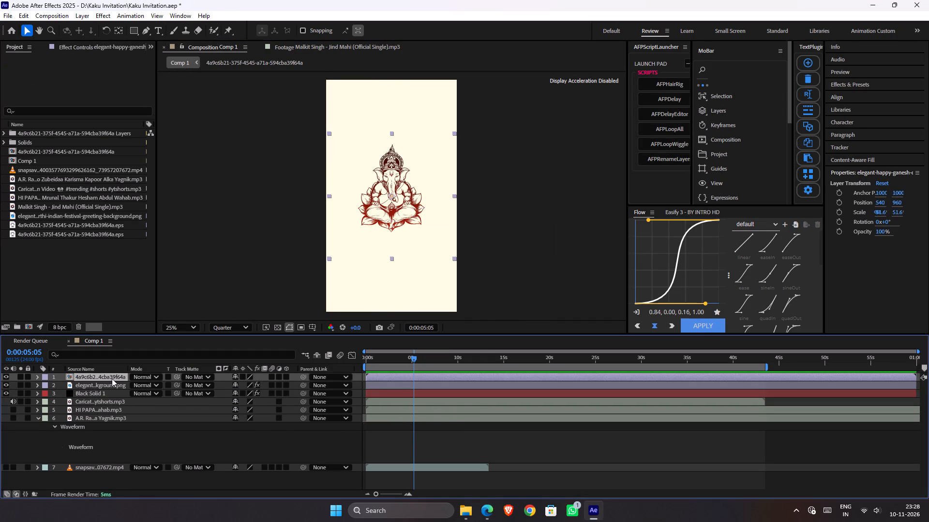
key("Delete")
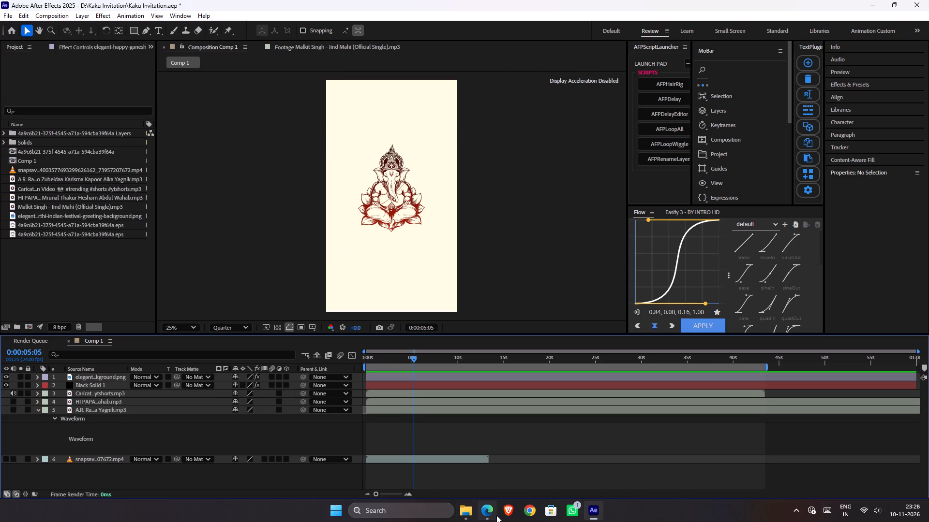
Switch to File Explorer and permanently delete the 4a9c6b21 EPS file from the Downloads folder.
left_click(474, 506)
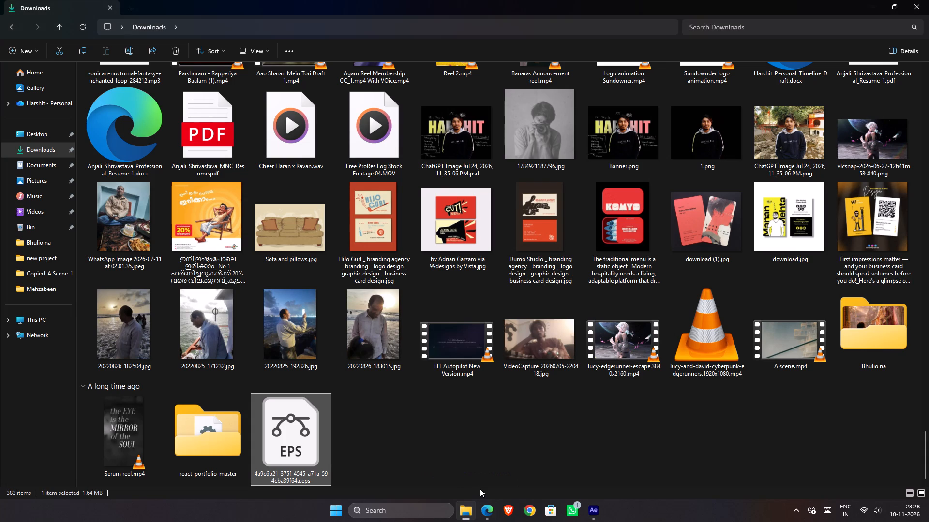
left_click(365, 432)
left_click(263, 449)
key("shift+Delete")
key("Return")
Permanently delete the last file in the Today group of the Downloads folder, after the two background zip archives.
scroll(507, 254, "up", 4)
scroll(505, 253, "down", 2)
scroll(500, 240, "up", 4)
scroll(500, 240, "down", 1)
scroll(500, 240, "up", 5)
scroll(496, 238, "down", 1)
scroll(496, 238, "up", 3)
scroll(496, 238, "down", 1)
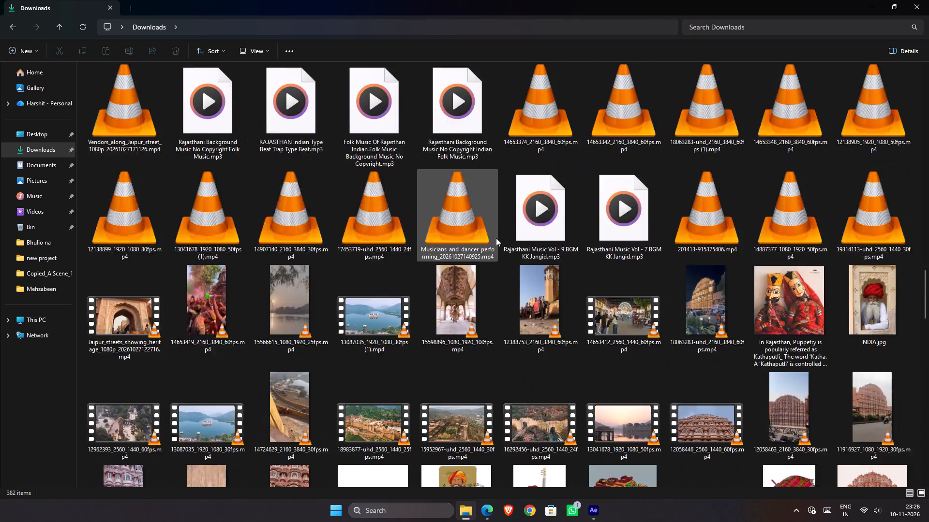
scroll(496, 238, "up", 5)
scroll(492, 237, "down", 1)
scroll(492, 237, "up", 1)
scroll(492, 237, "down", 1)
scroll(492, 237, "up", 2)
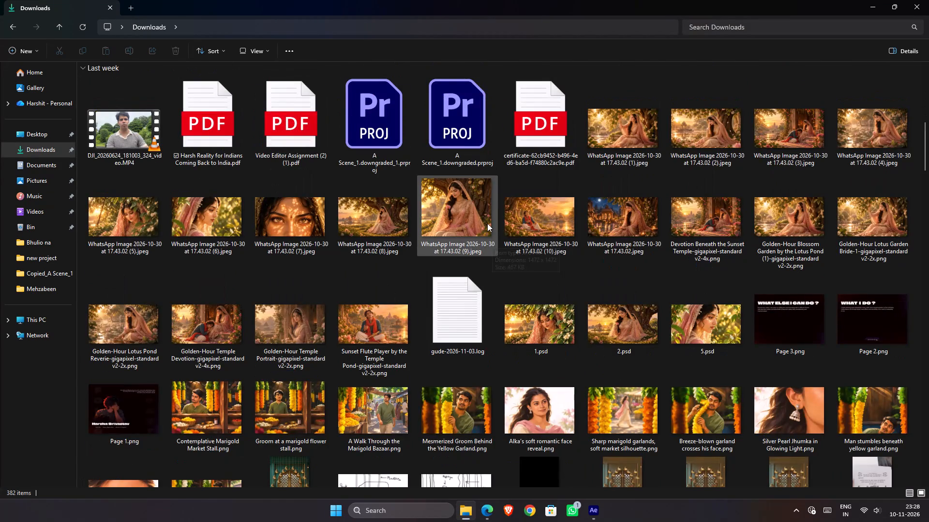
scroll(487, 223, "up", 3)
scroll(487, 223, "down", 1)
scroll(487, 223, "up", 3)
scroll(486, 221, "down", 1)
scroll(486, 221, "up", 1)
left_click_drag(509, 137, 451, 131)
key("shift+Delete")
key("Return")
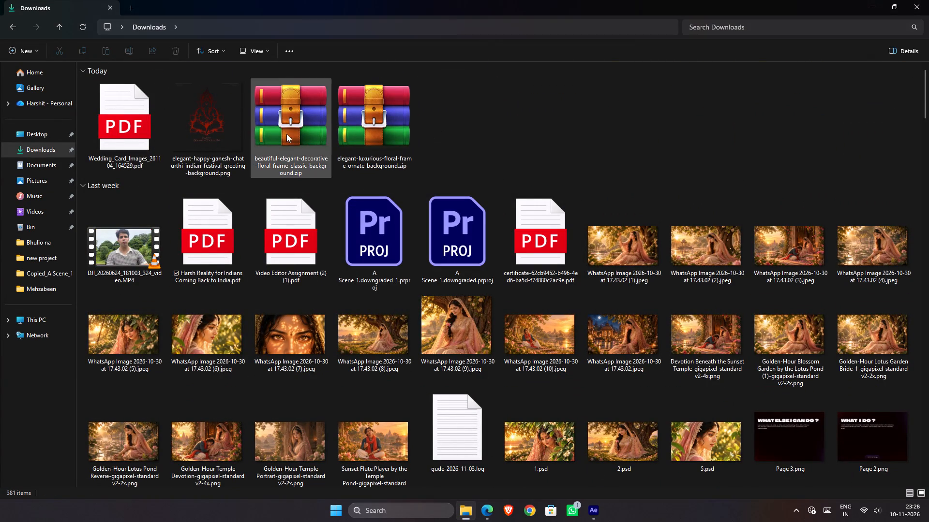
Extract the 52eeaed1 EPS file from the beautiful-elegant-decorative-floral-frame-classic-background zip archive into the Downloads folder.
double_click(312, 124)
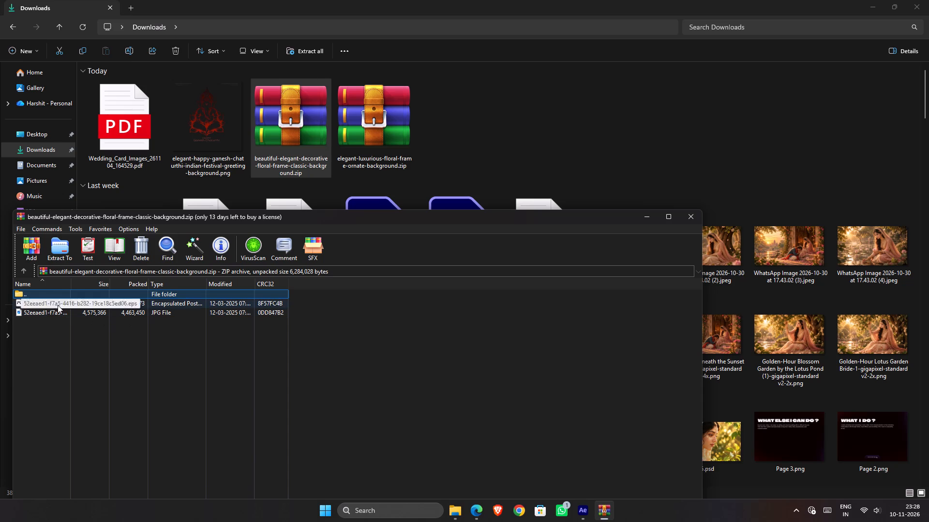
left_click_drag(58, 305, 511, 115)
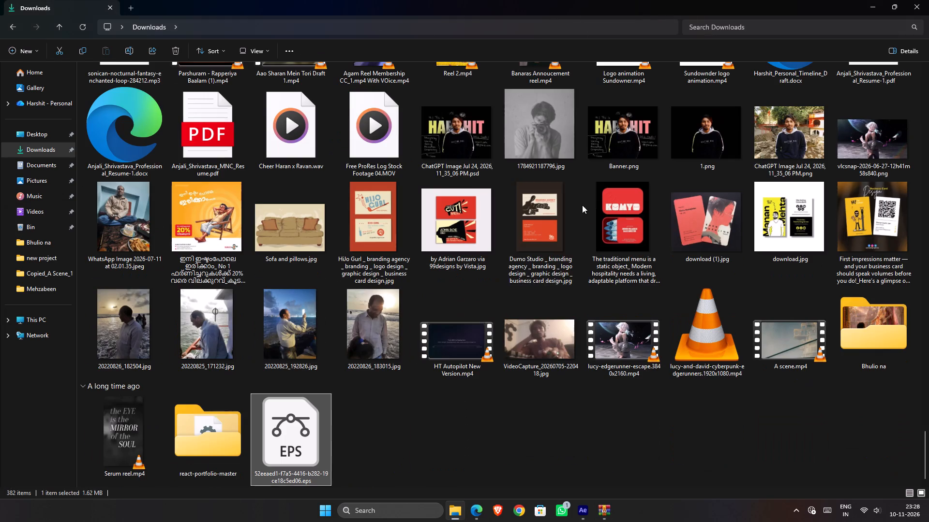
Bring the extracted 52eeaed1 EPS file into After Effects Comp 1 as the top layer, dismissing the missing-file warnings.
left_click_drag(310, 434, 455, 475)
key("alt+Tab")
key("alt+Tab")
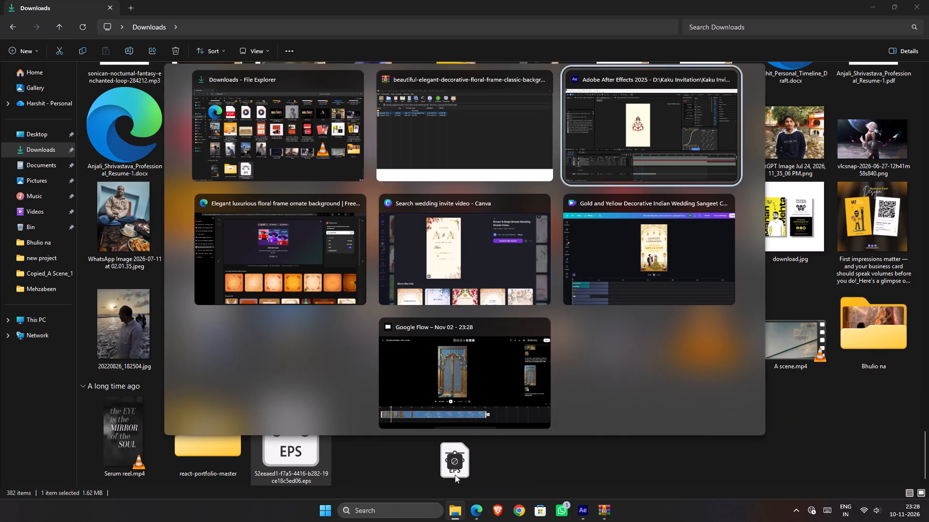
left_click_drag(455, 475, 455, 473)
left_click(587, 305)
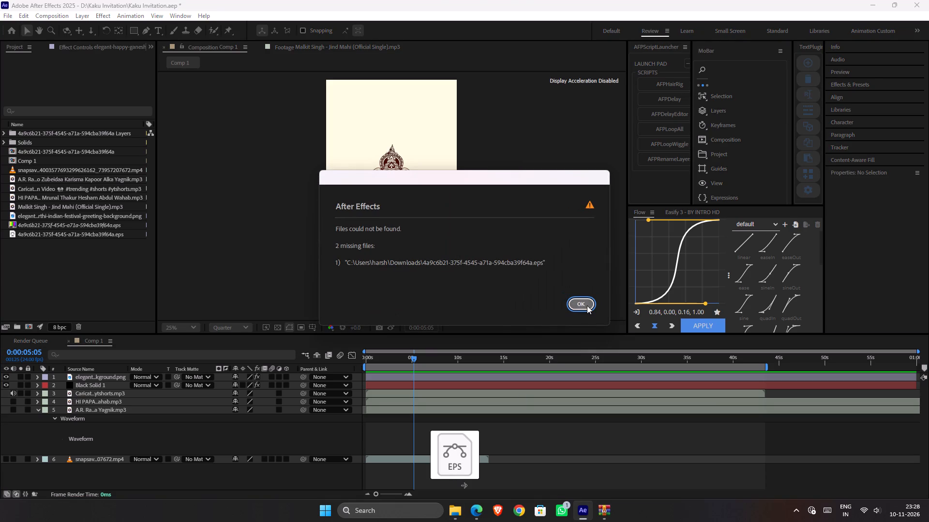
key("alt+Tab")
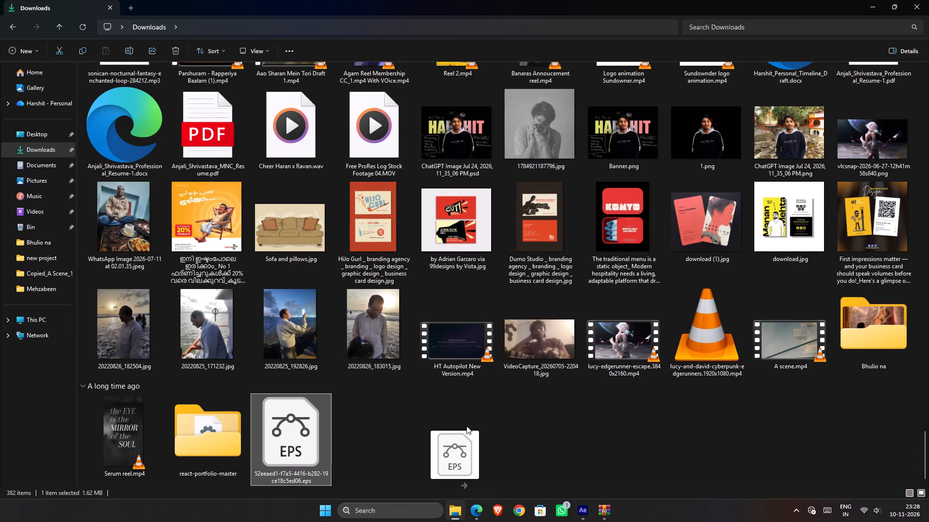
left_click_drag(287, 439, 456, 435)
key("alt+Tab")
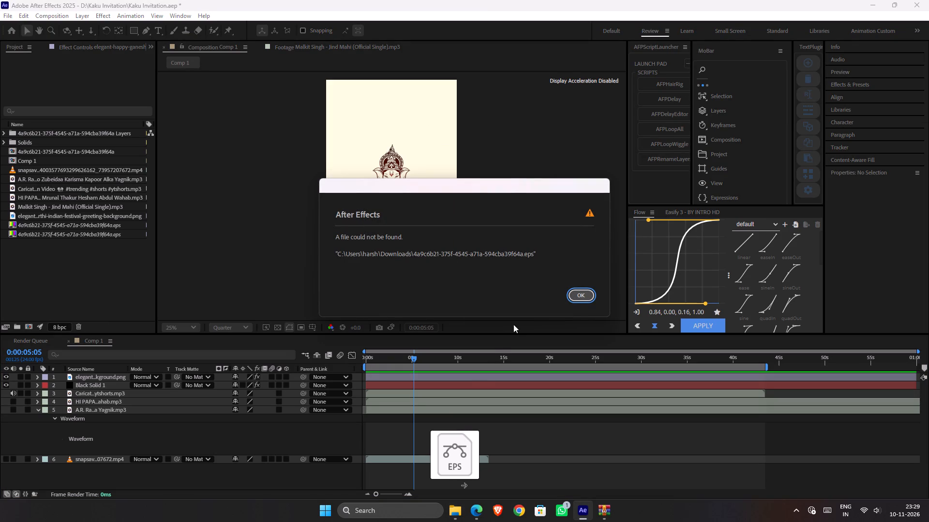
left_click(576, 292)
key("alt+Tab")
left_click_drag(288, 444, 495, 390)
key("alt+Tab")
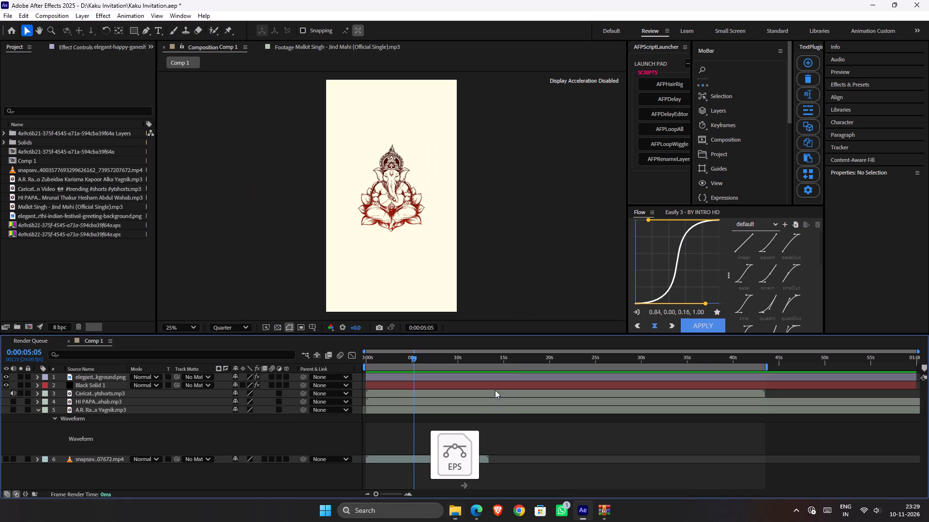
left_click_drag(495, 390, 285, 440)
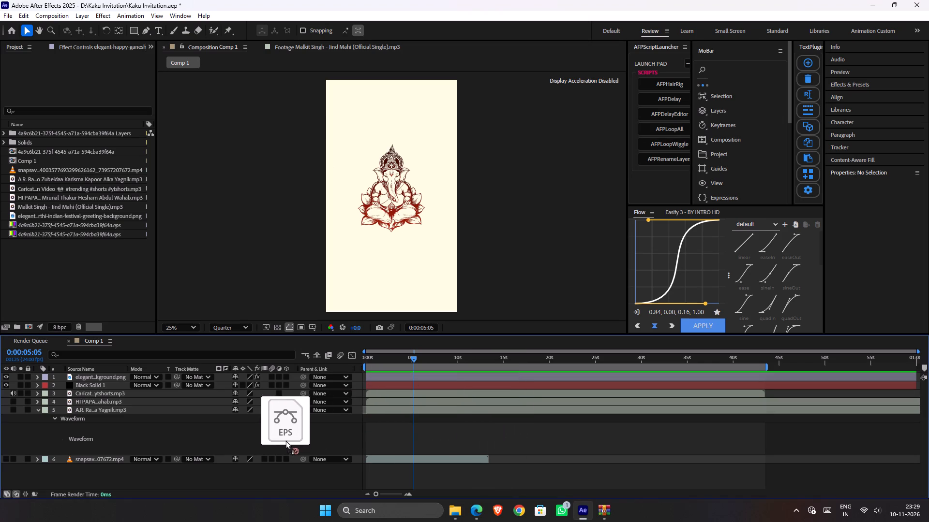
left_click_drag(285, 440, 283, 436)
key("alt+Tab")
key("alt+Tab")
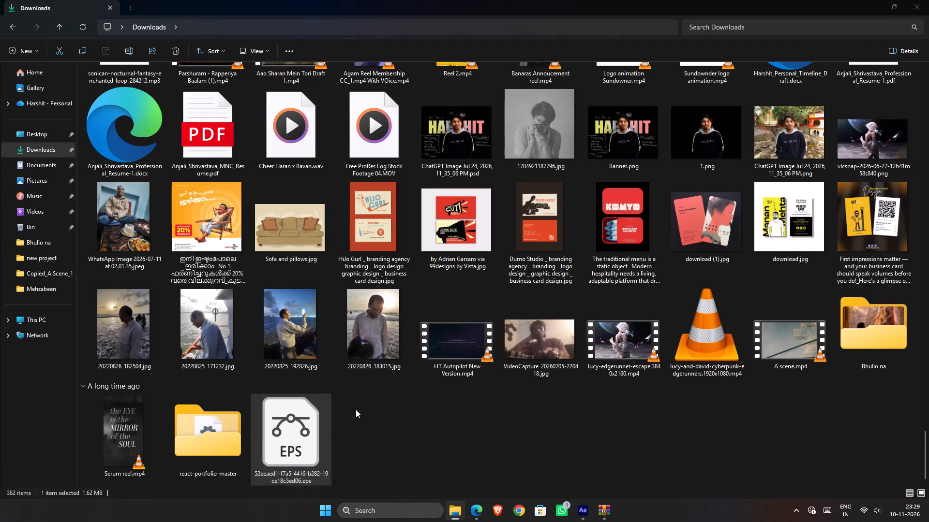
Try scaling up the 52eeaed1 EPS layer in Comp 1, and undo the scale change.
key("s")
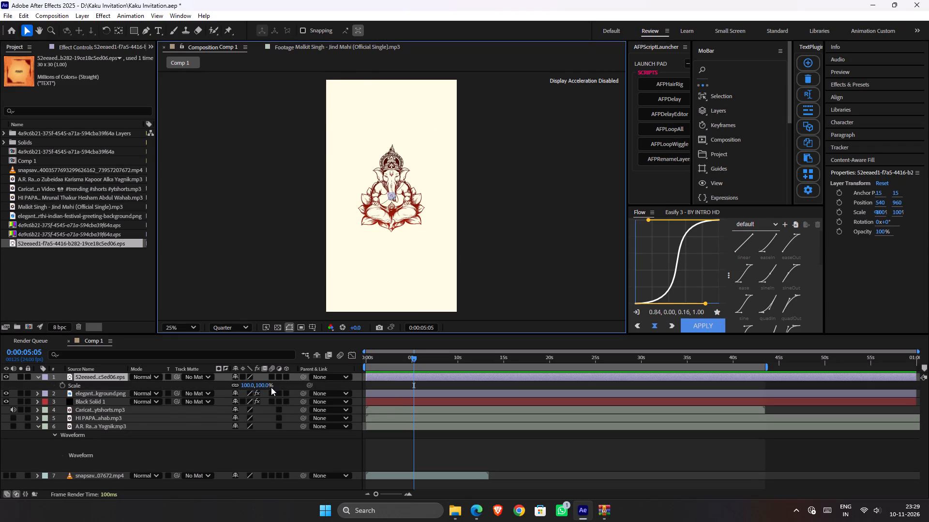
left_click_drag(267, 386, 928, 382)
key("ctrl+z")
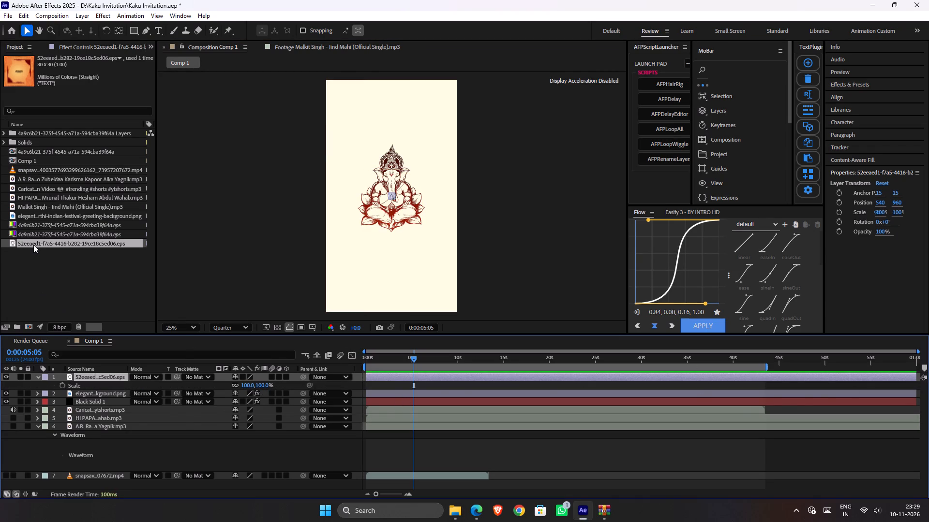
Open the main footage interpretation settings of the 52eeaed1 EPS and set its alpha to Ignore, leaving Invert Alpha off.
right_click(33, 245)
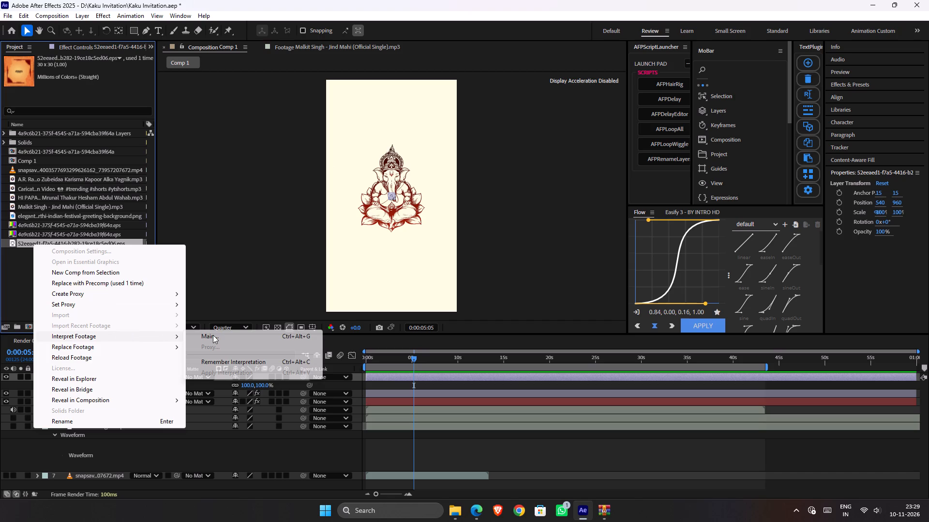
left_click(213, 335)
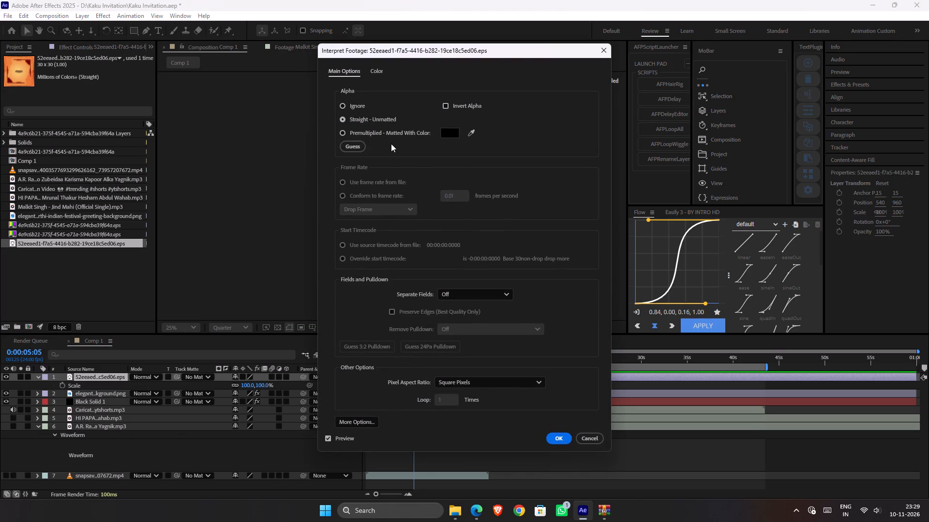
left_click(360, 149)
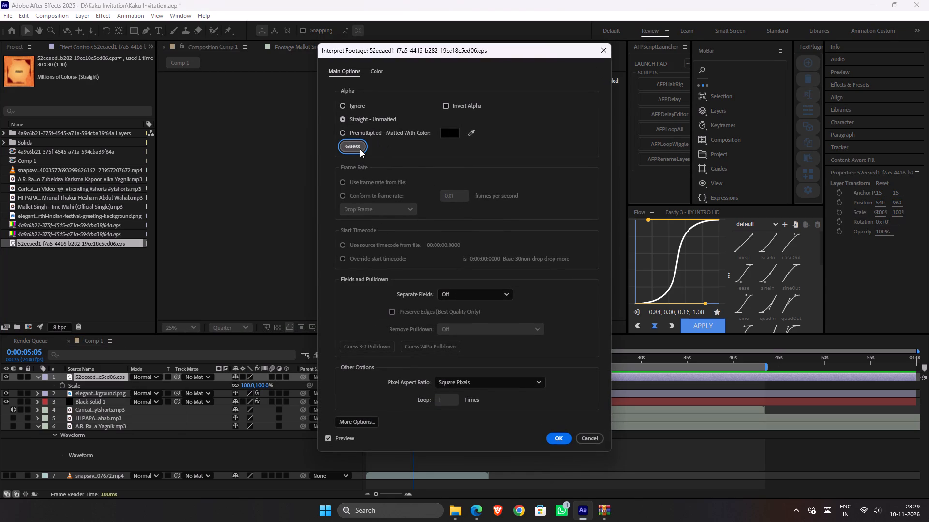
left_click(360, 149)
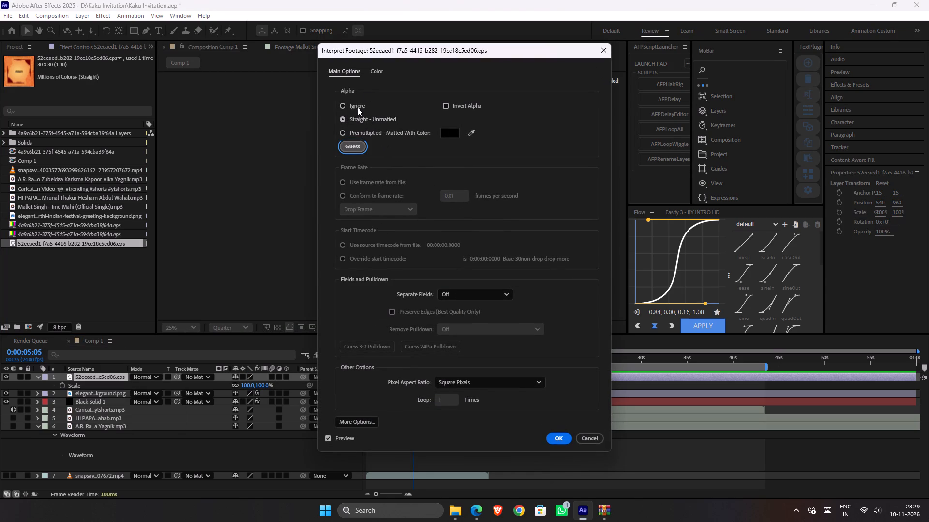
left_click(357, 106)
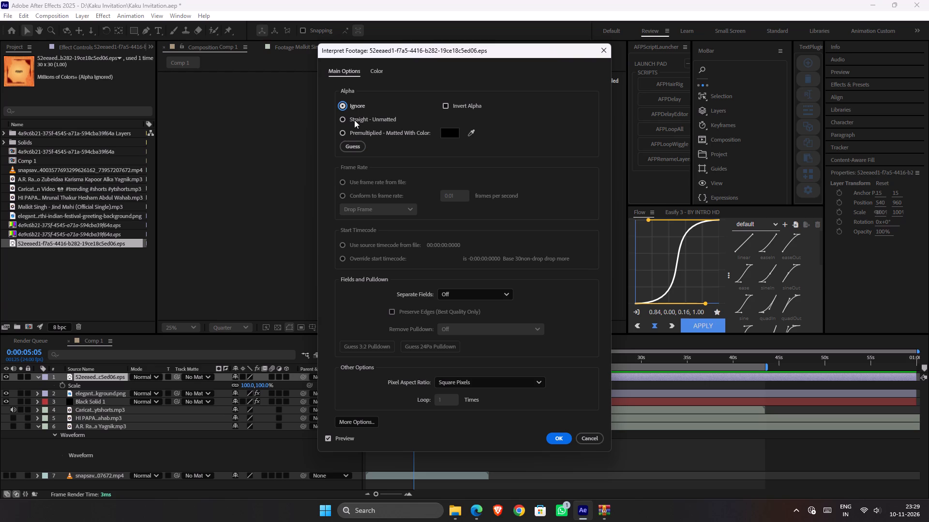
left_click(354, 120)
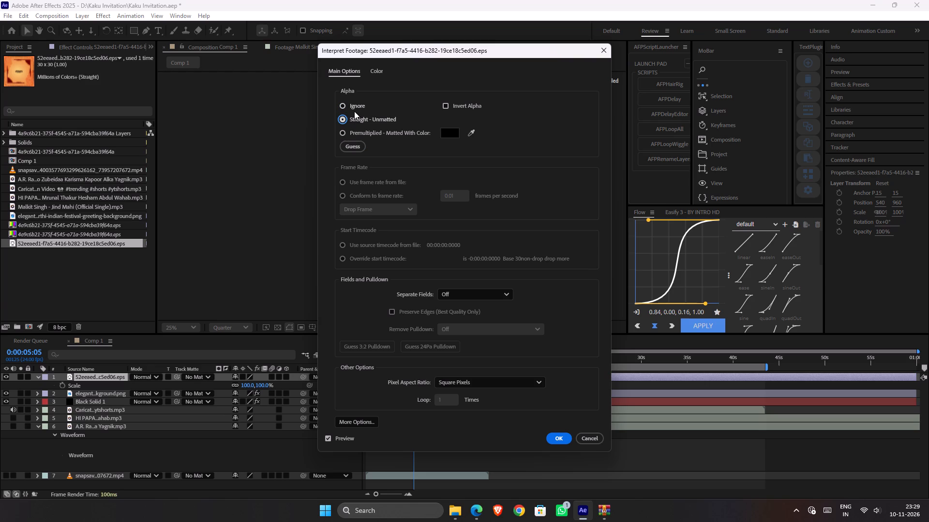
left_click(354, 111)
left_click(442, 105)
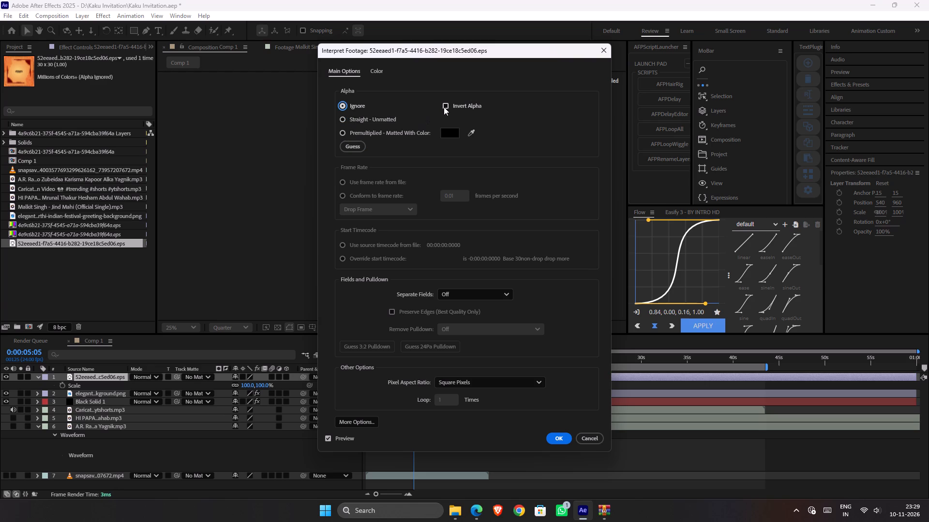
left_click(445, 108)
left_click(445, 108)
Review the EPS footage's field separation, pixel aspect ratio, antialiasing and colour interpretation options without changing them.
left_click(491, 299)
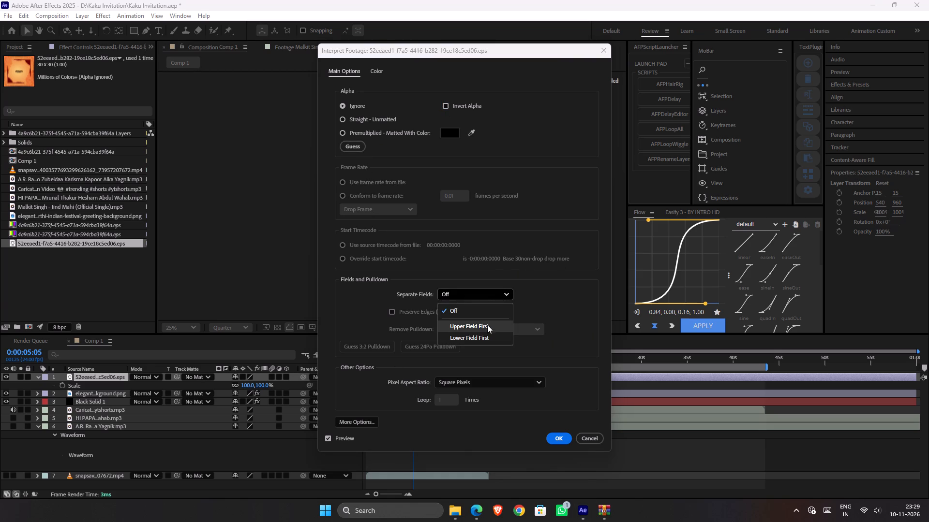
left_click(526, 289)
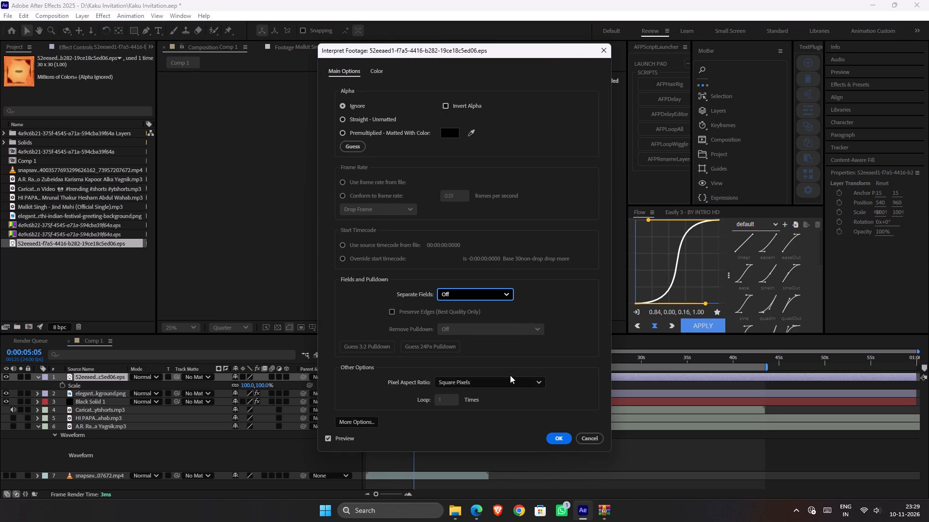
left_click(483, 381)
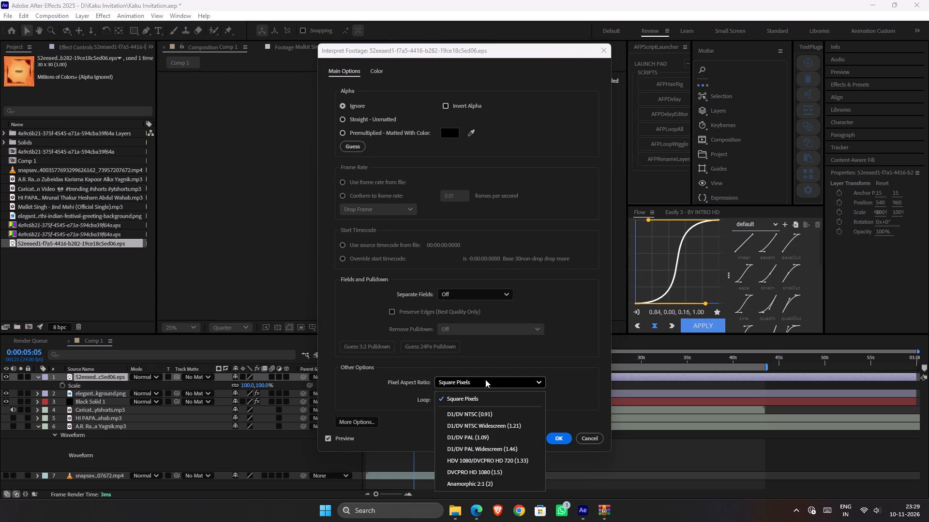
scroll(491, 389, "down", 2)
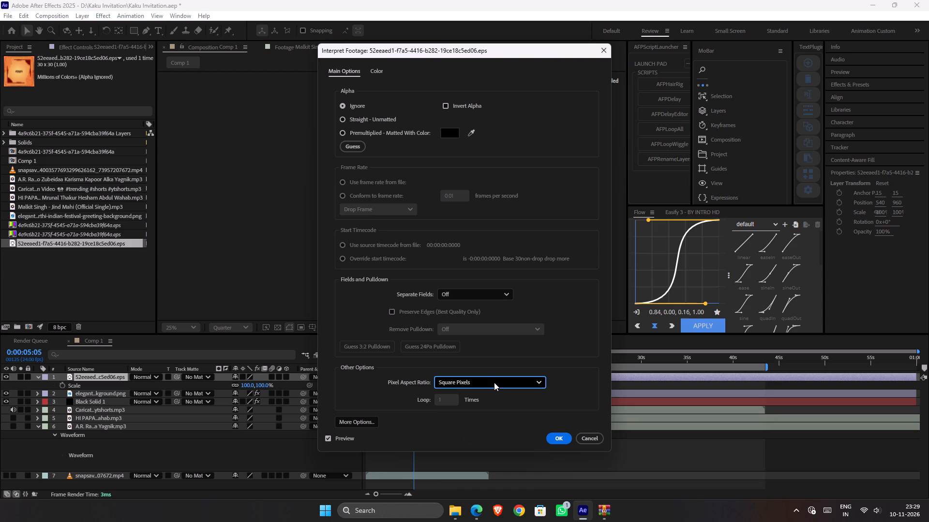
left_click(370, 425)
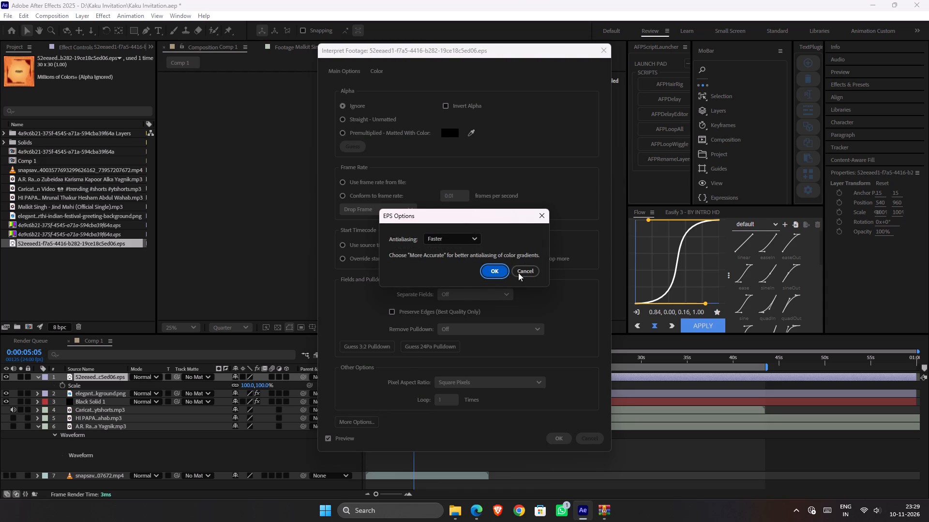
left_click(518, 272)
left_click(380, 70)
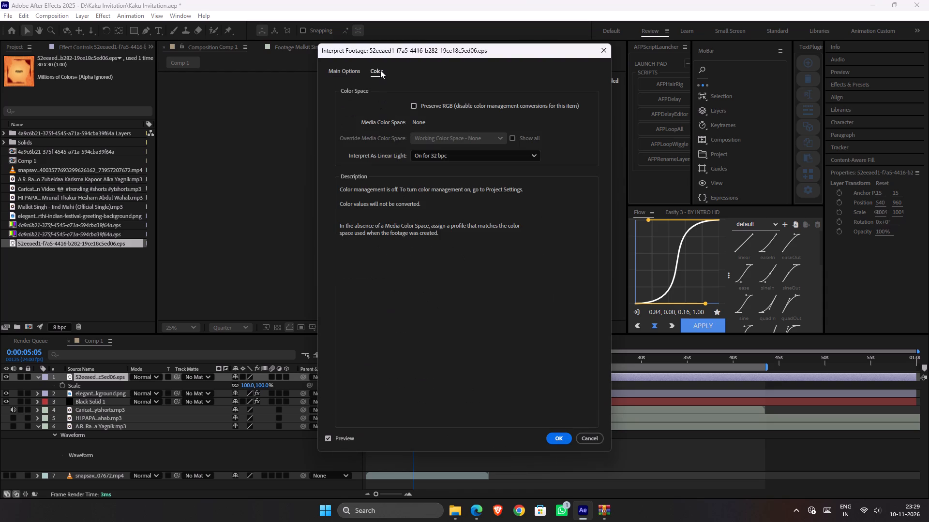
left_click(346, 79)
left_click(352, 71)
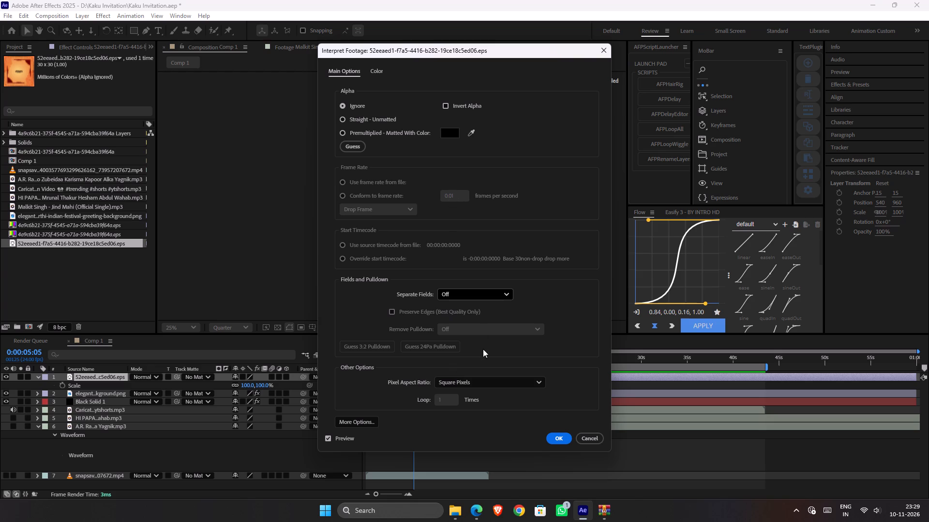
left_click(491, 292)
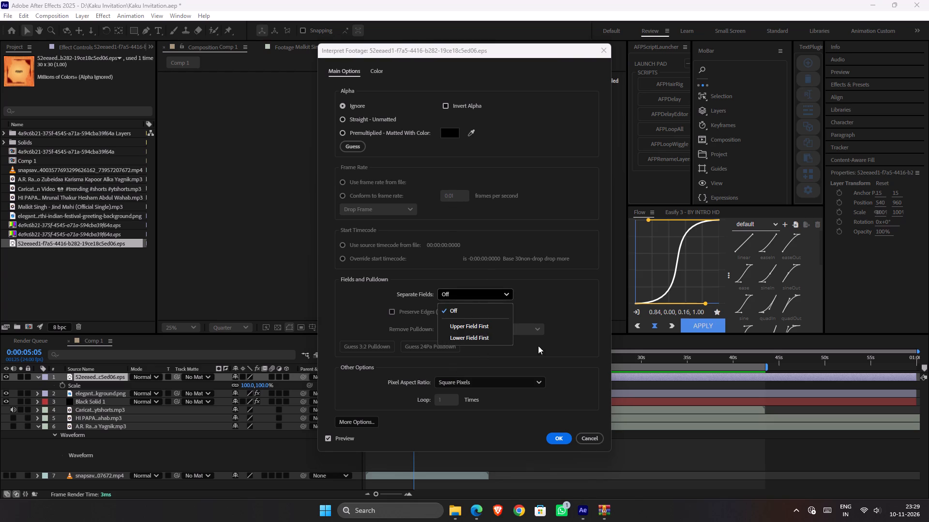
left_click(534, 306)
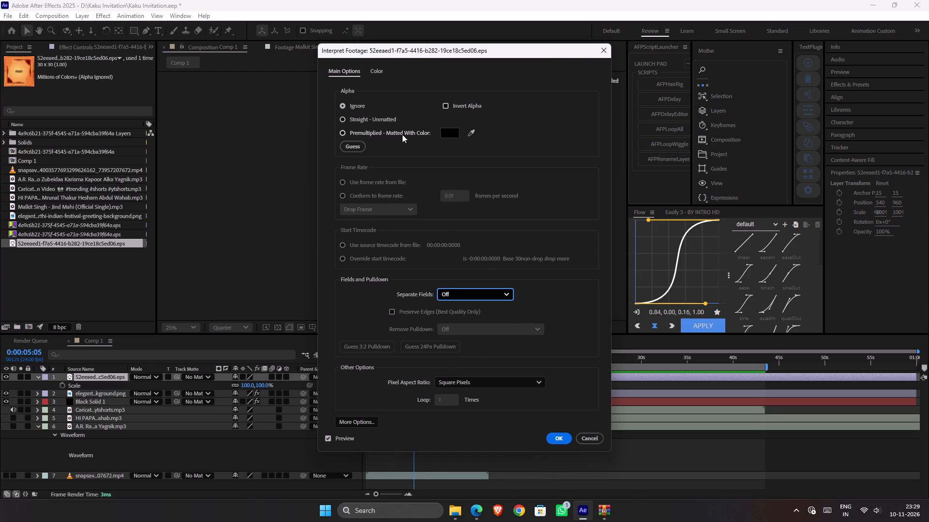
Set the 52eeaed1 EPS footage's alpha interpretation to Straight - Unmatted and apply the settings.
left_click(402, 134)
left_click(389, 115)
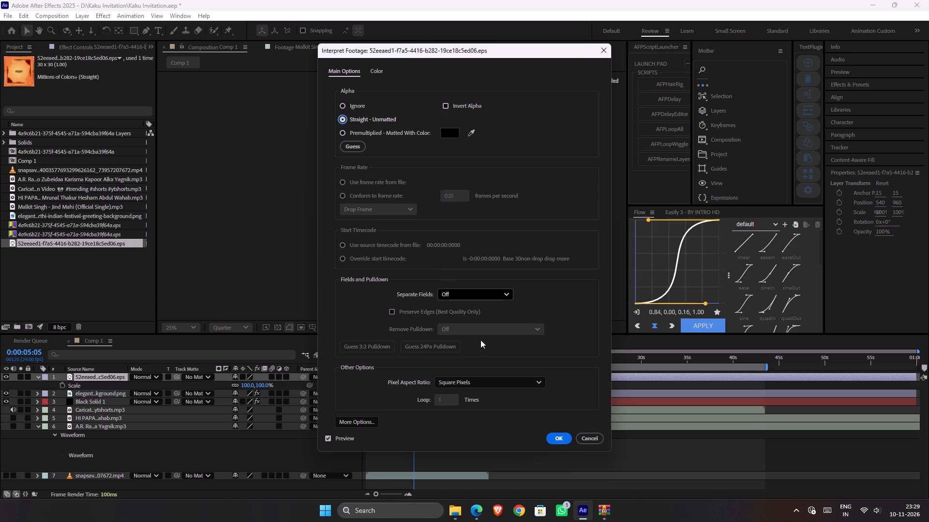
left_click(382, 136)
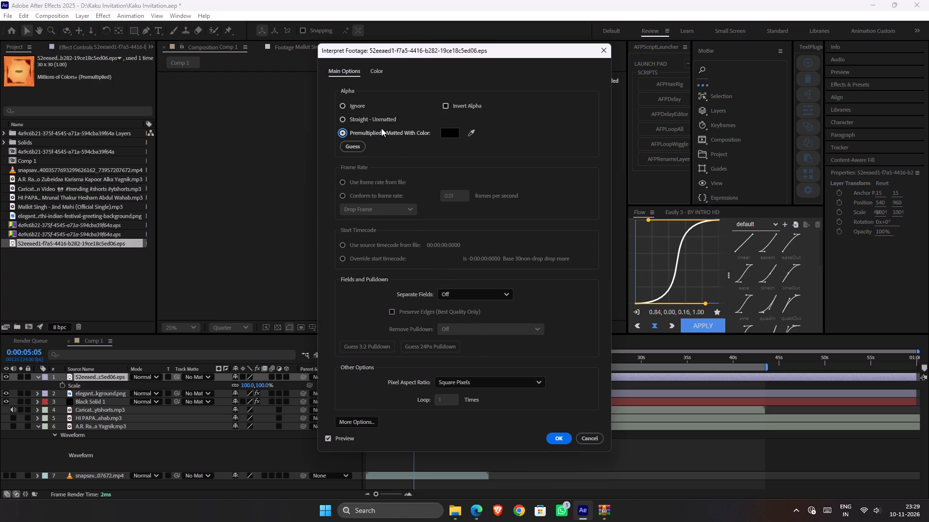
left_click(381, 119)
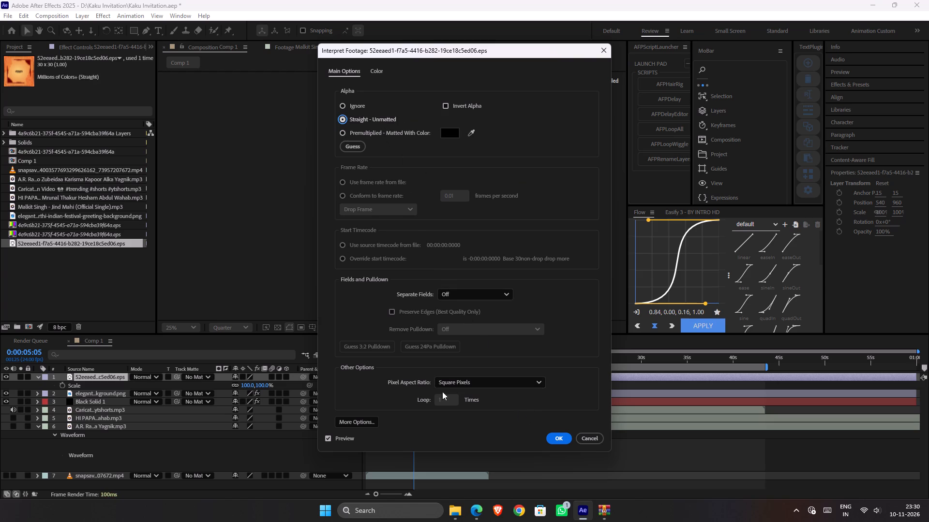
left_click(367, 424)
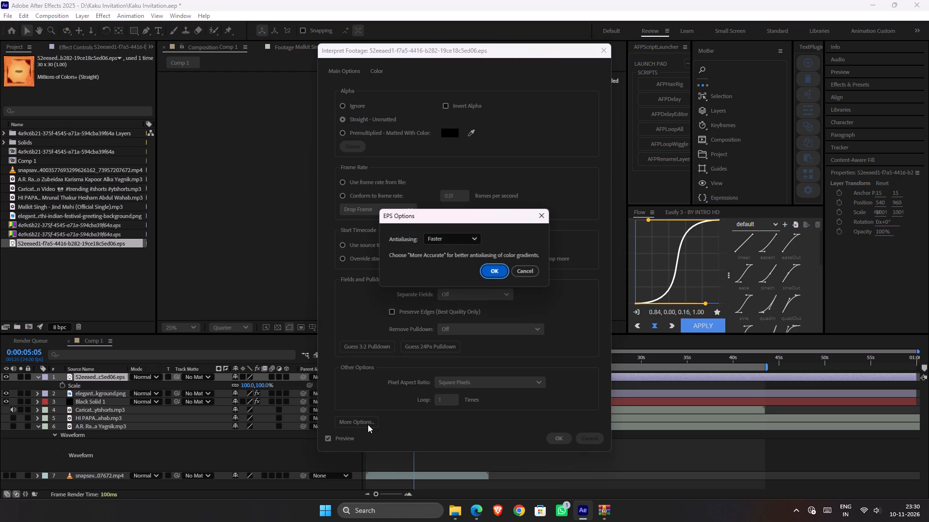
left_click(517, 273)
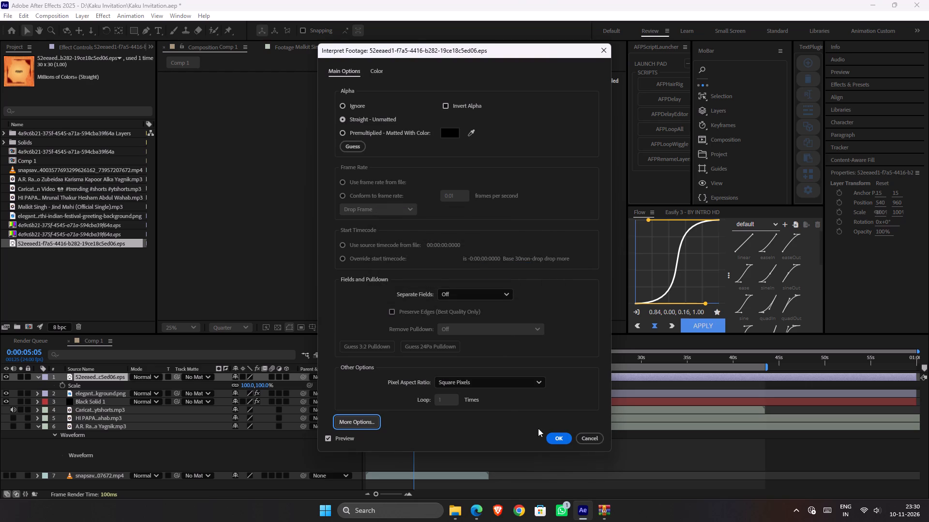
left_click_drag(547, 438, 542, 416)
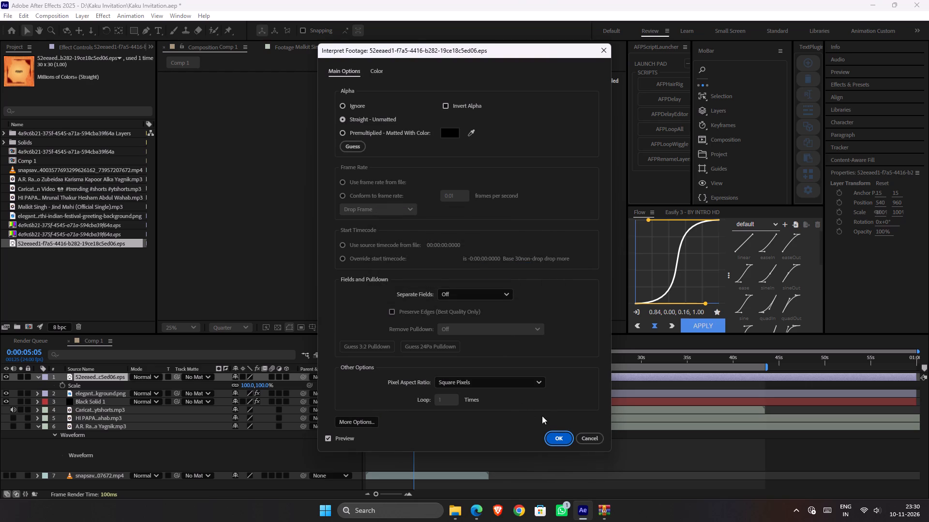
left_click_drag(542, 416, 523, 360)
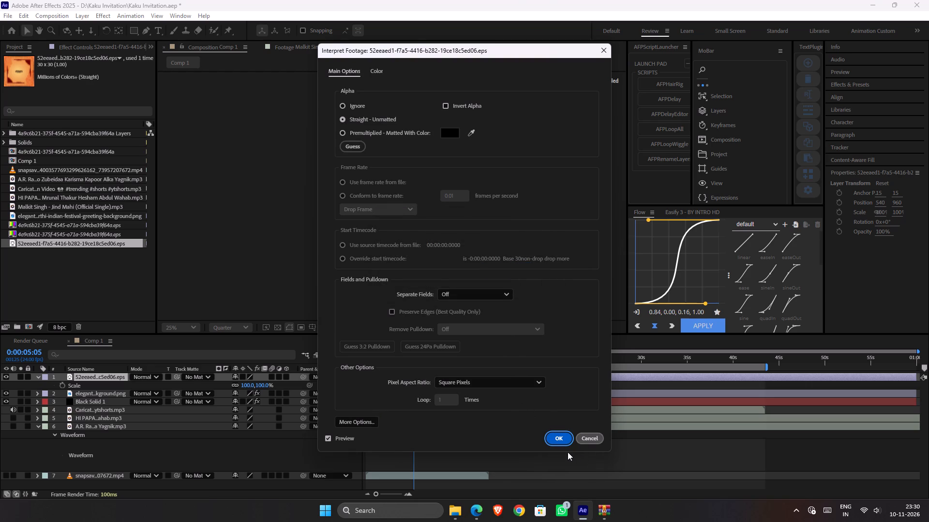
left_click(555, 447)
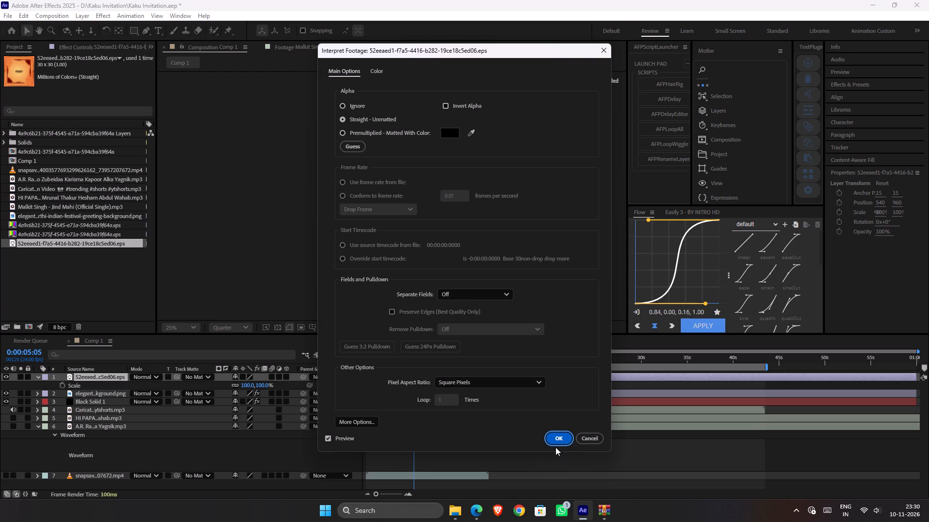
left_click(557, 433)
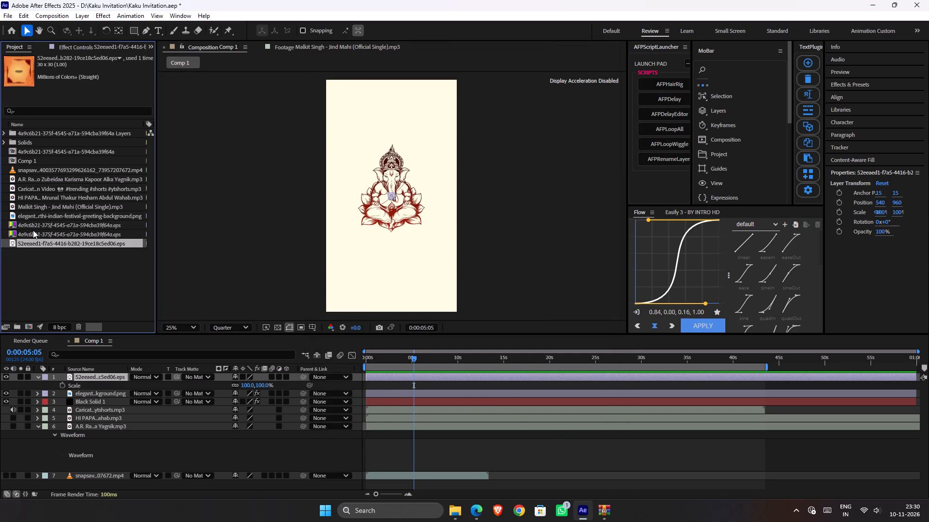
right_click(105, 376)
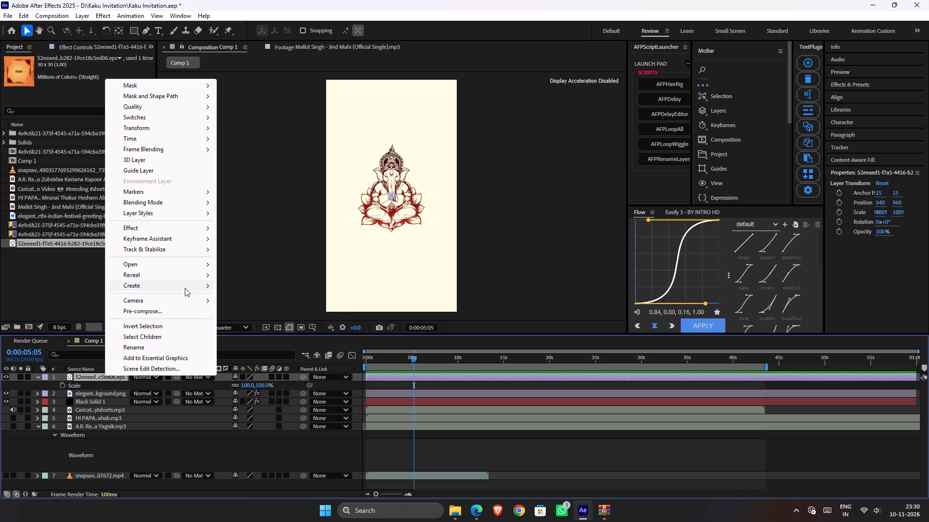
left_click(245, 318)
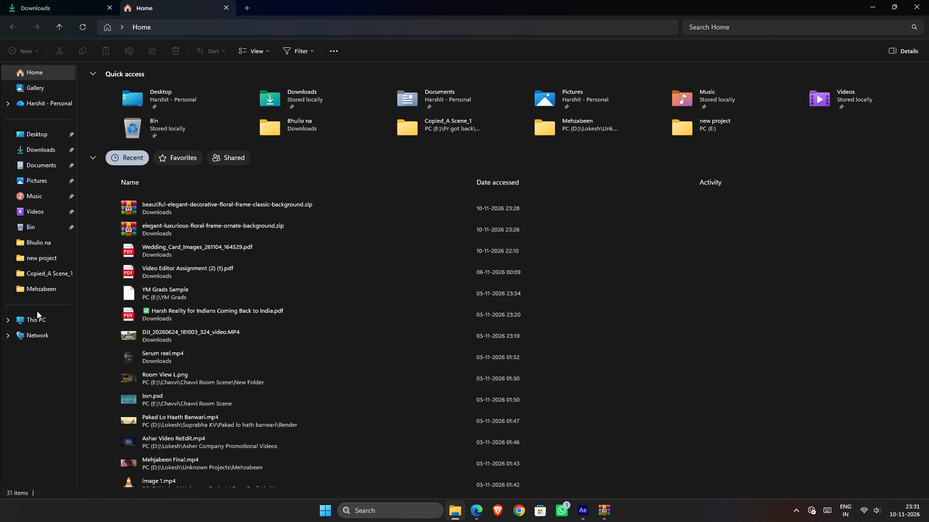
left_click(37, 316)
double_click(361, 95)
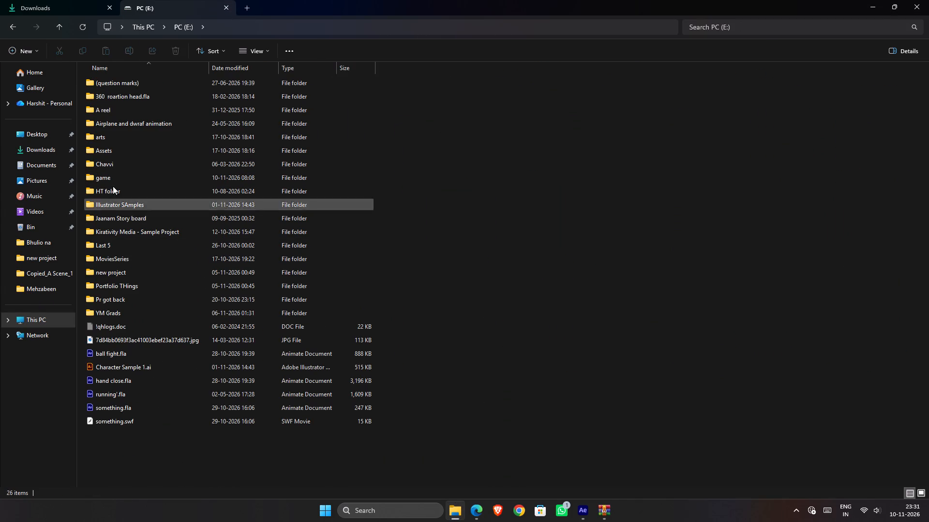
double_click(118, 150)
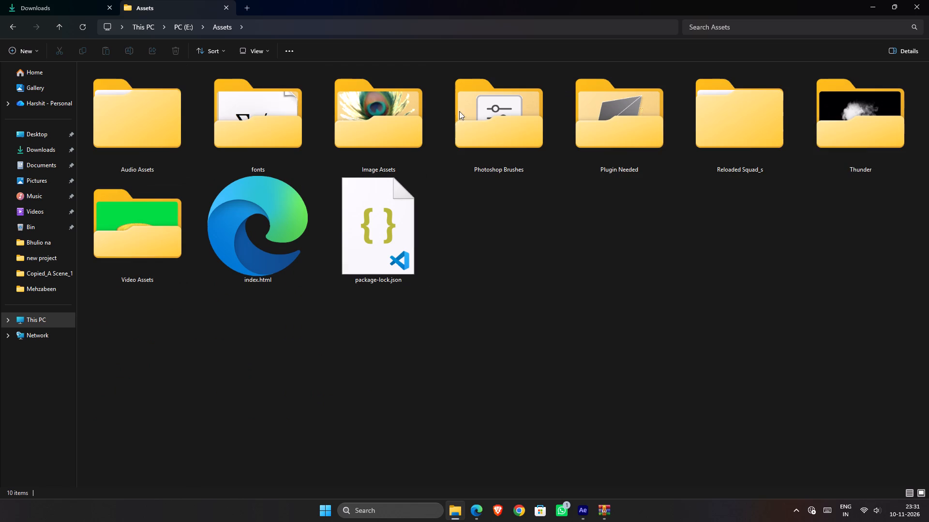
double_click(330, 117)
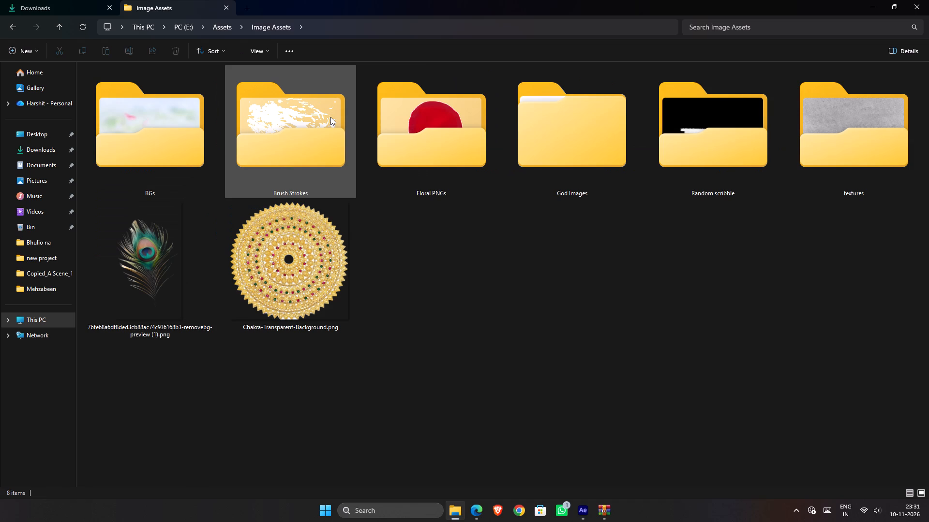
Check the BGs folder for a suitable background image and return to the Image Assets folder.
left_click(187, 140)
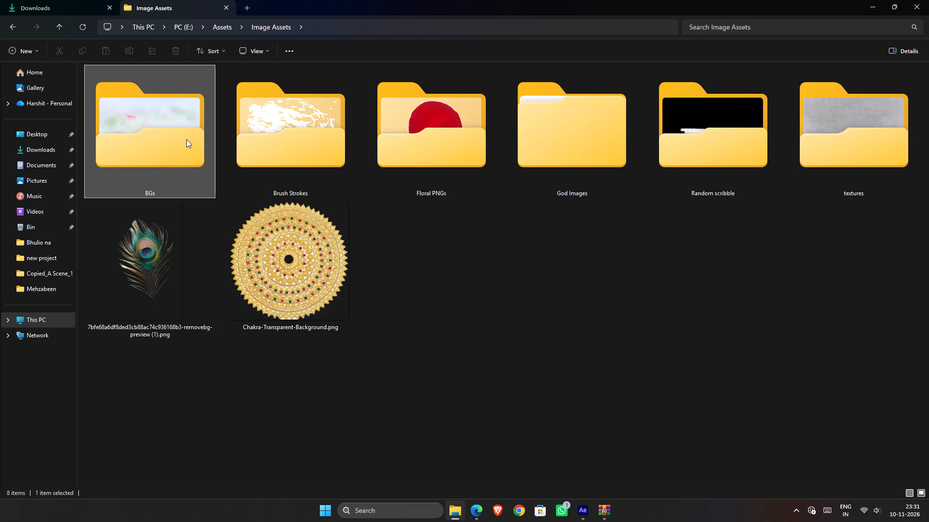
left_click(186, 139)
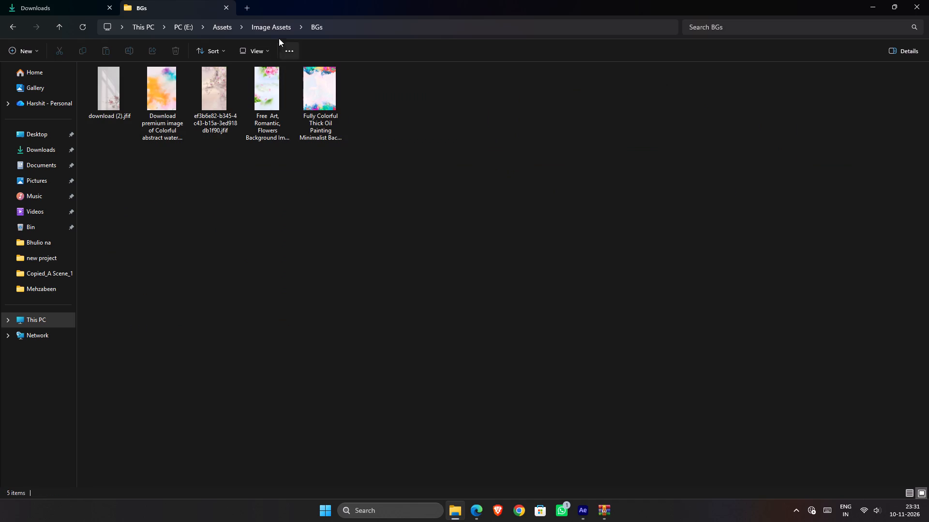
left_click(280, 31)
Add Kopia av 84 BY NINJA 3.0.png from the Brush Strokes folder to Comp 1 in After Effects as the top layer.
left_click(229, 98)
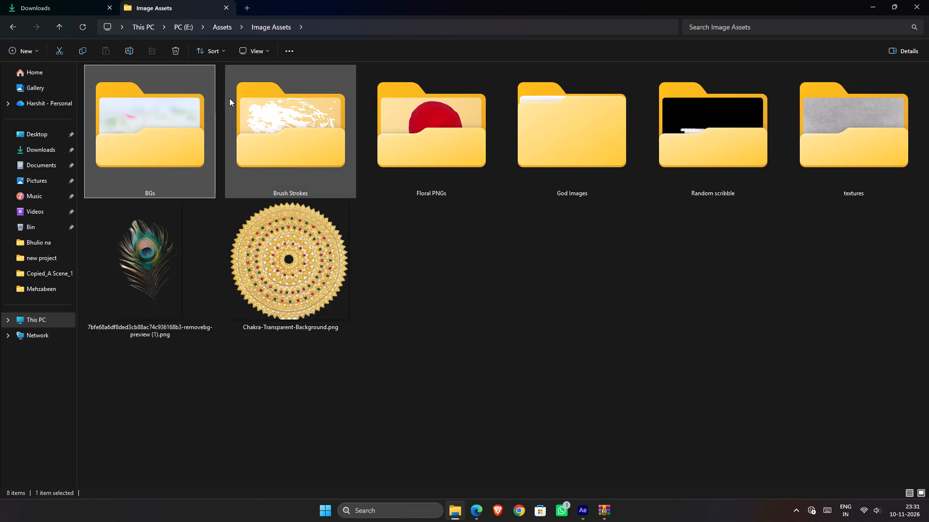
left_click(229, 98)
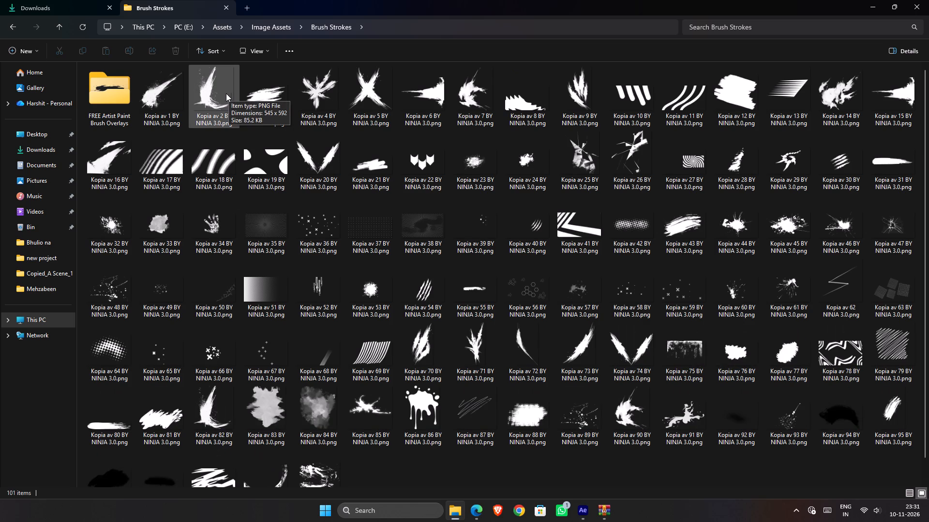
left_click(253, 291)
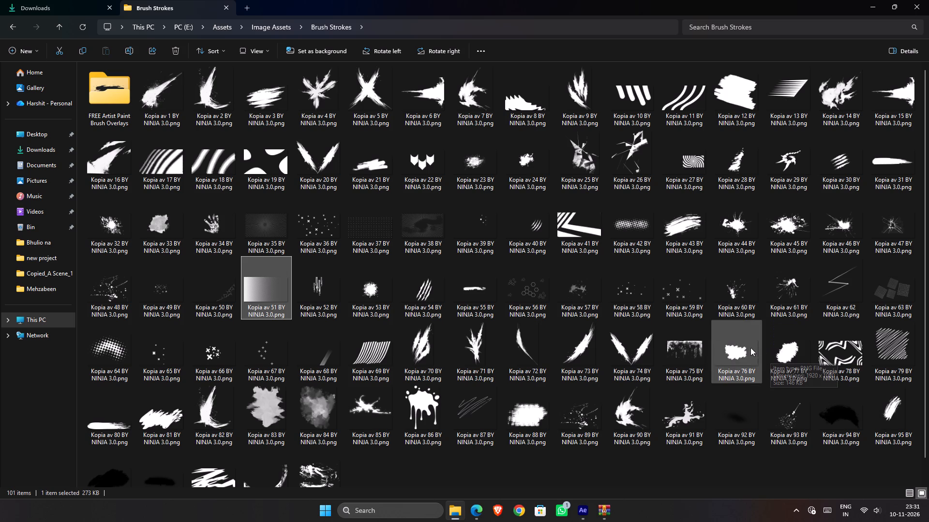
left_click_drag(314, 415, 459, 444)
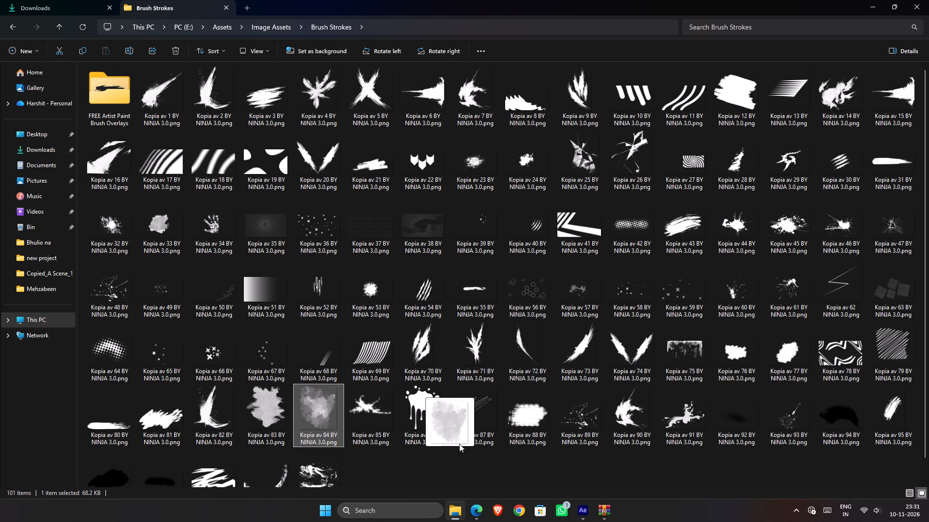
left_click_drag(459, 444, 591, 506)
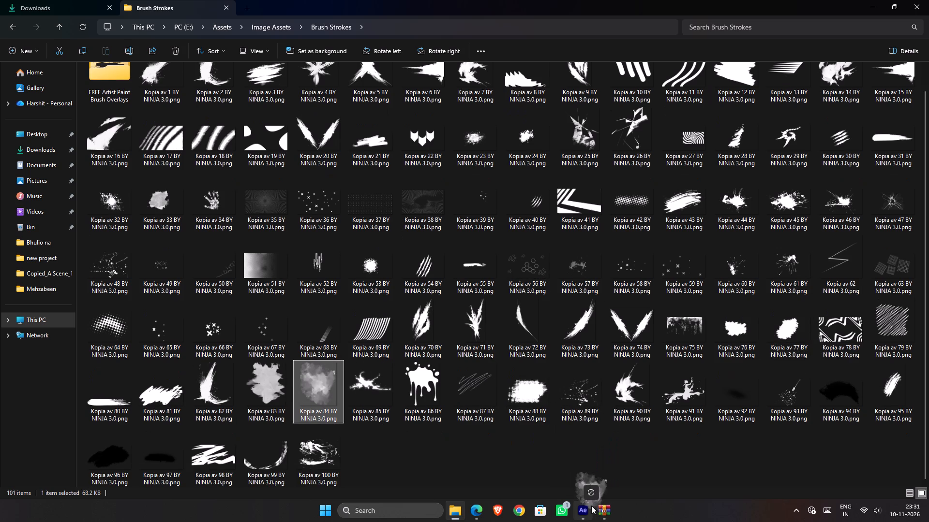
left_click_drag(591, 506, 477, 392)
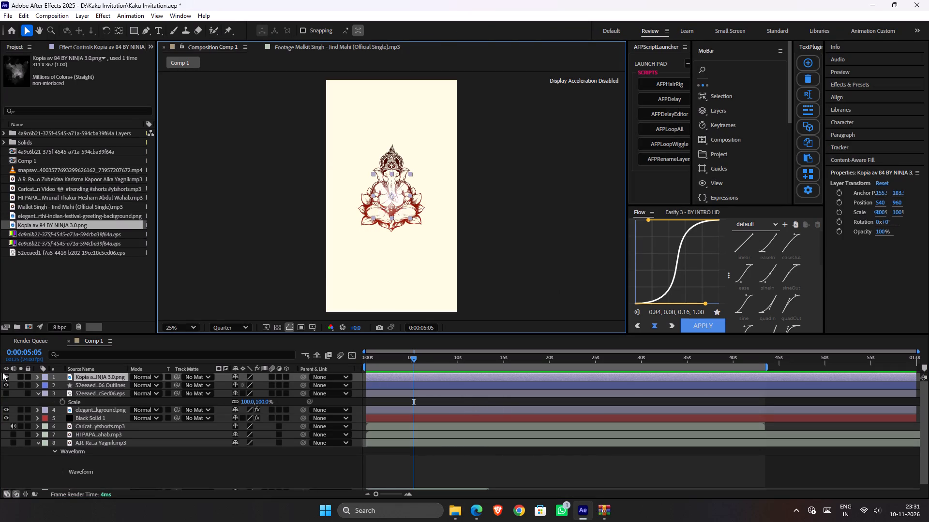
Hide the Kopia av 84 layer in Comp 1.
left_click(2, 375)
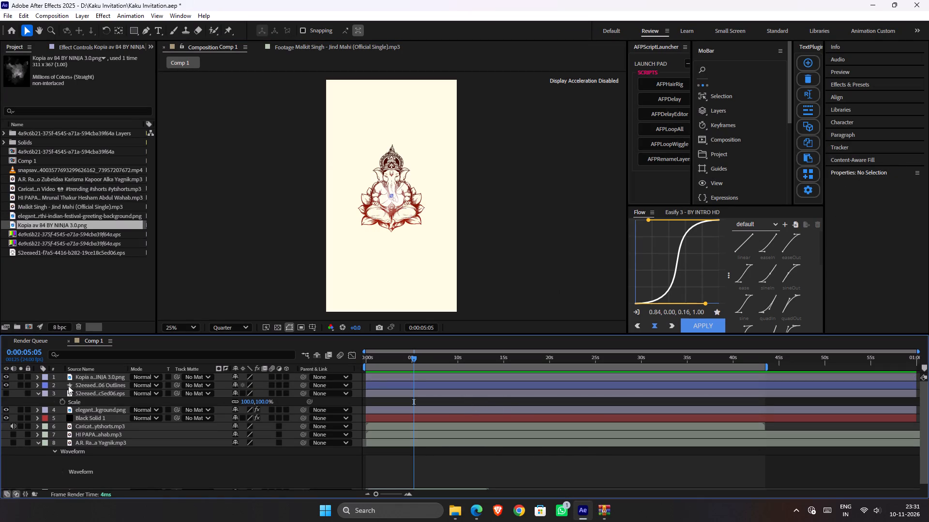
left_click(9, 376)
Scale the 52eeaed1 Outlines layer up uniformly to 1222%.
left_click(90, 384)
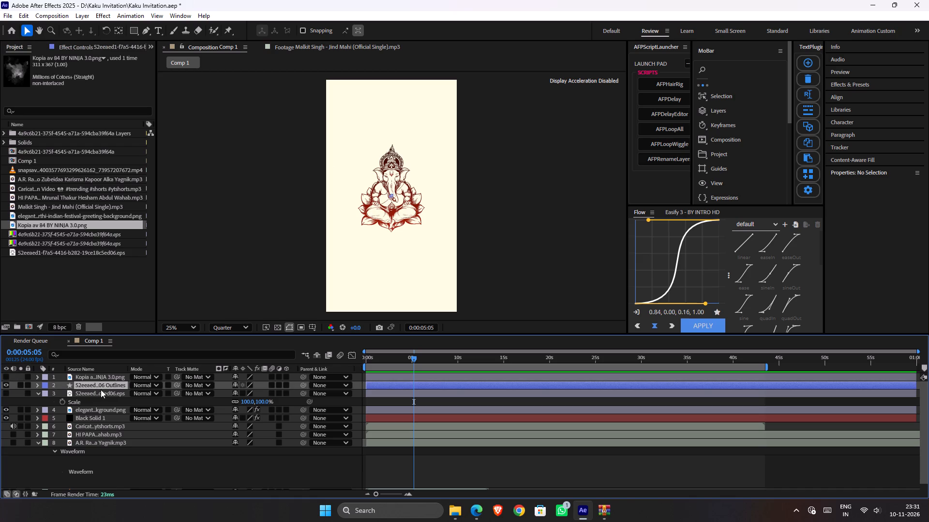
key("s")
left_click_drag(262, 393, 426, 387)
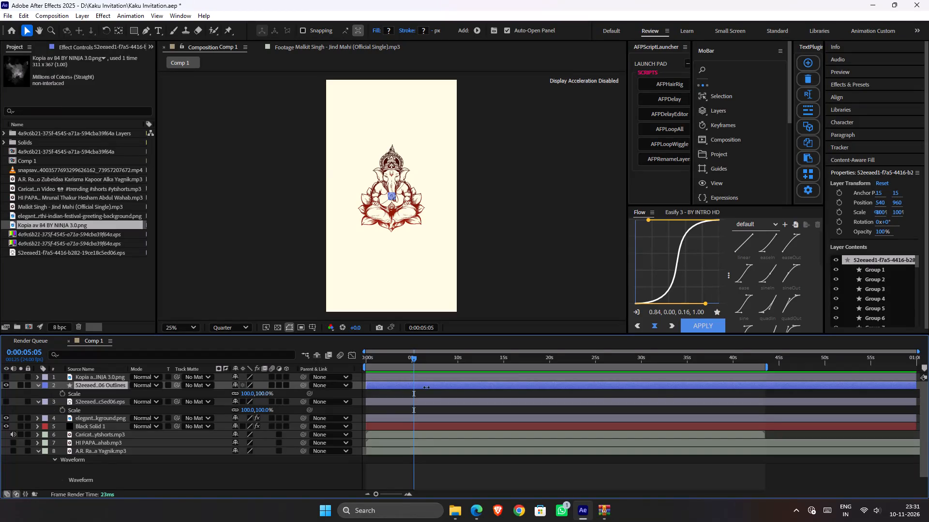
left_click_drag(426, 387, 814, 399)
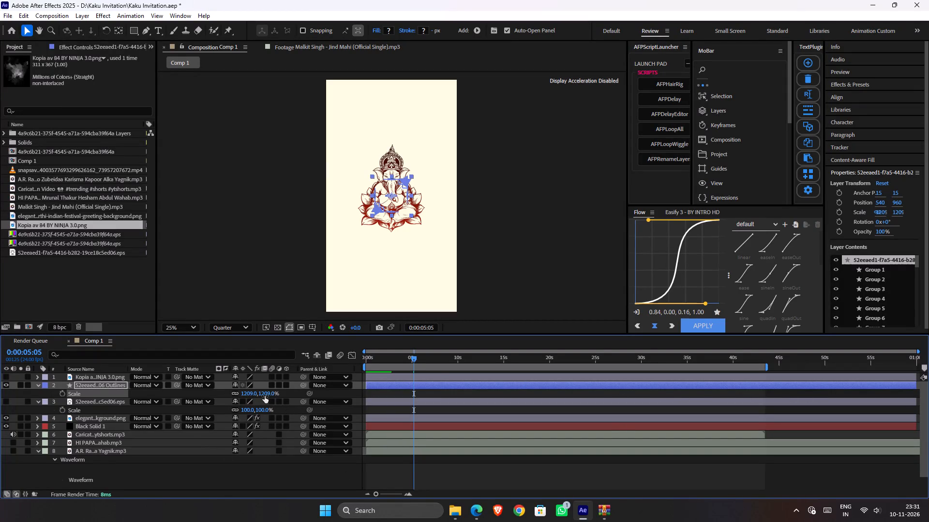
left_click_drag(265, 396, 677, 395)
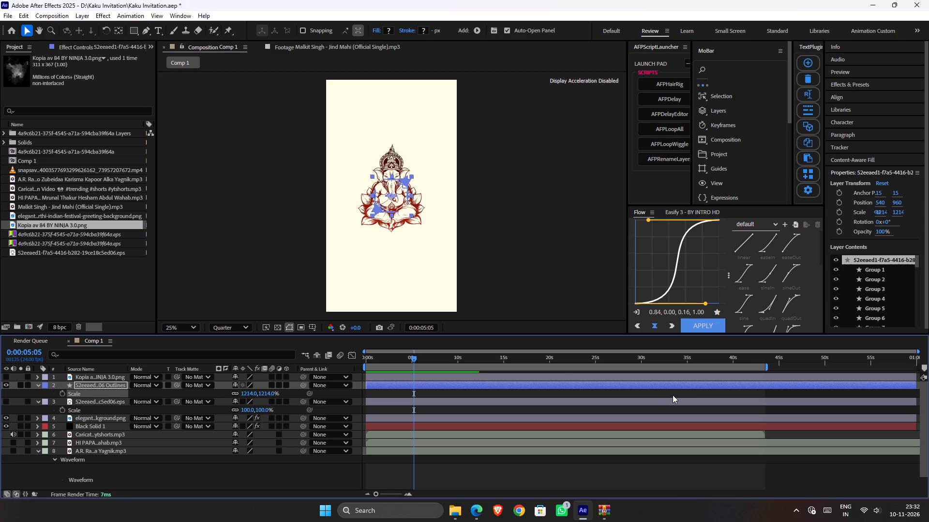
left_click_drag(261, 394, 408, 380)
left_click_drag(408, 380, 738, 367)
Save the Kaku Invitation project.
key("ctrl+s")
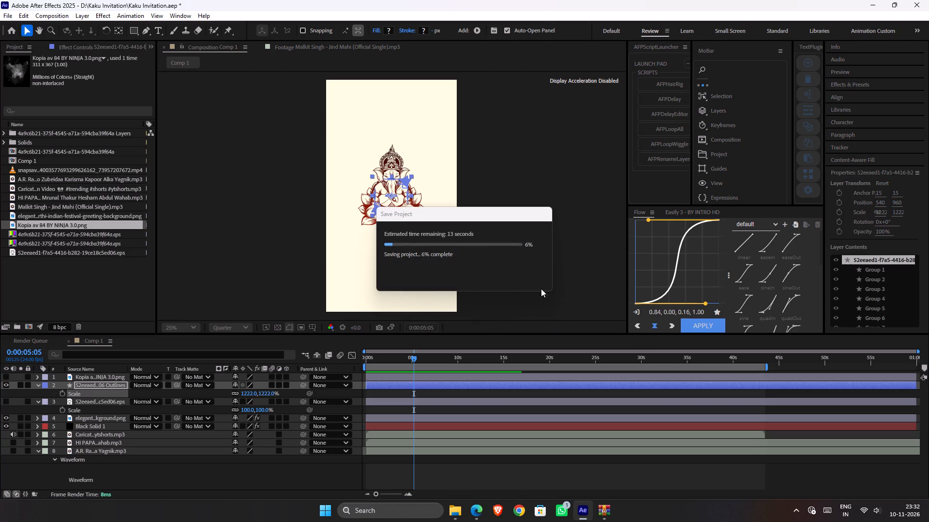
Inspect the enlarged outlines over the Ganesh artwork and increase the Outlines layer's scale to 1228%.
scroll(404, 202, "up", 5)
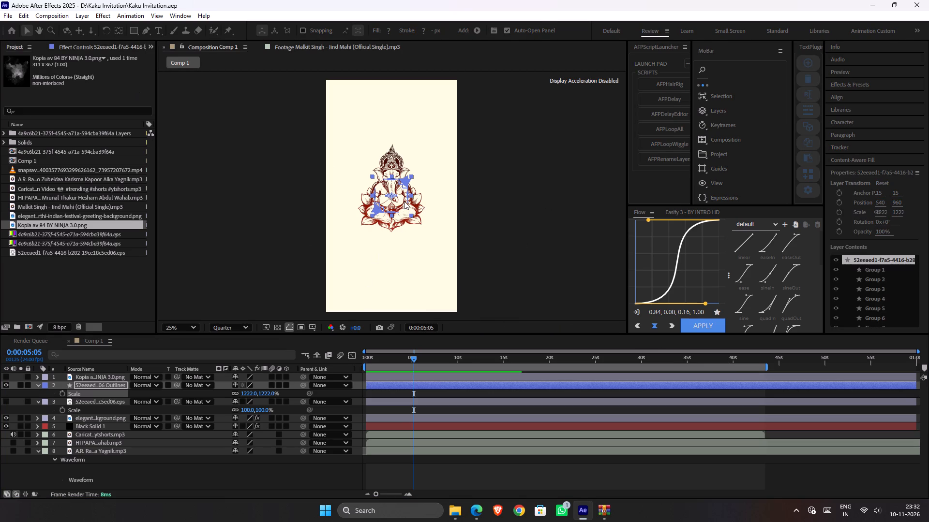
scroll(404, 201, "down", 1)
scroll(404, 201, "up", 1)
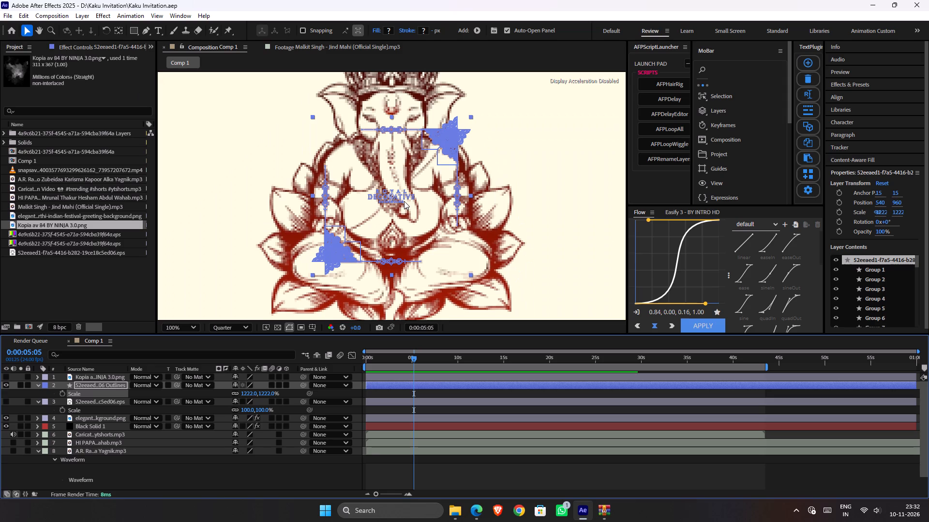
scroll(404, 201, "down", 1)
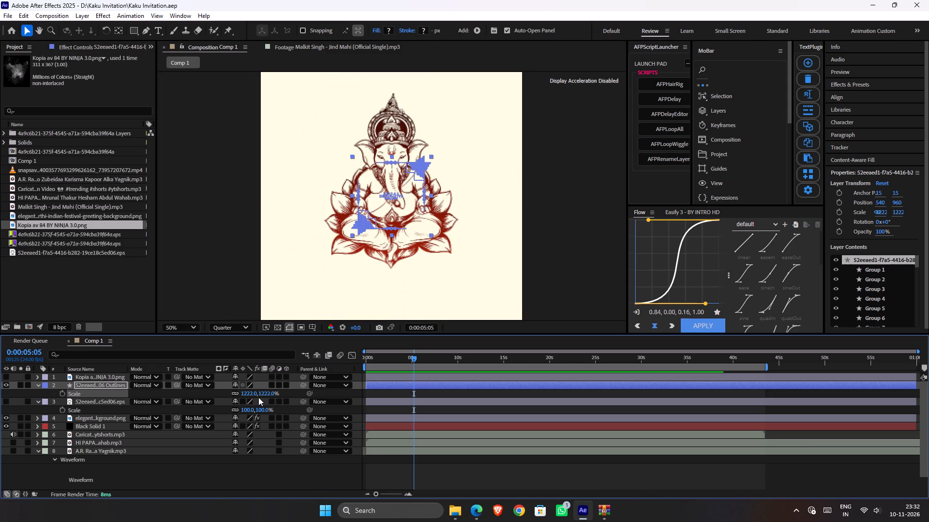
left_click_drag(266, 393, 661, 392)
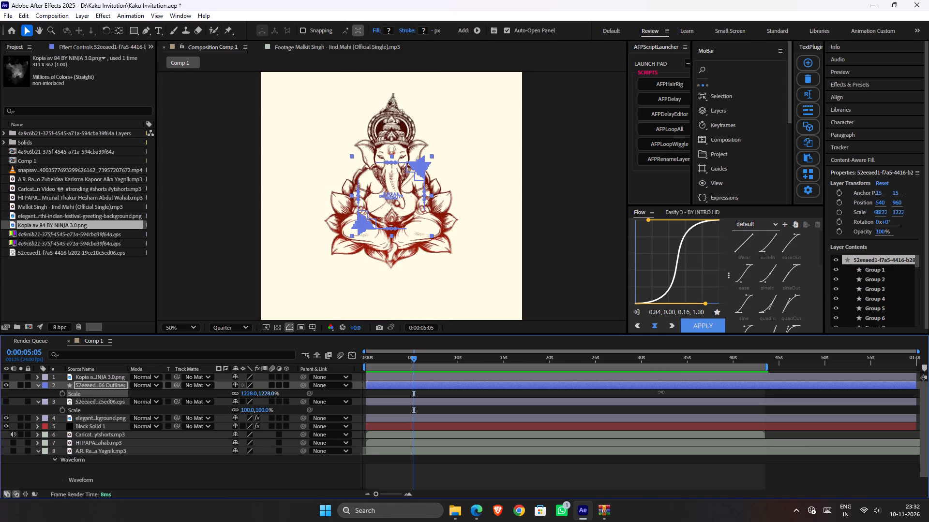
Delete the 52eeaed1 EPS layer and its Outlines layer from Comp 1.
left_click(109, 406)
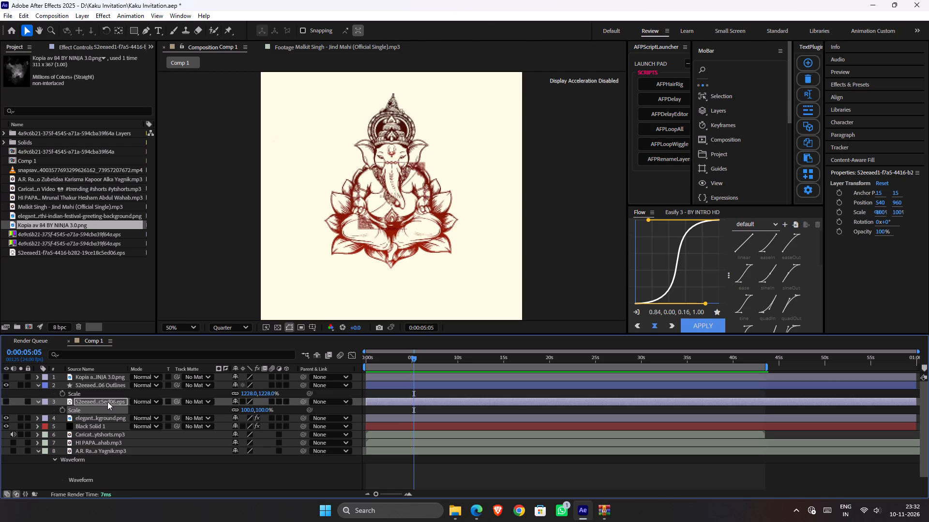
key("Delete")
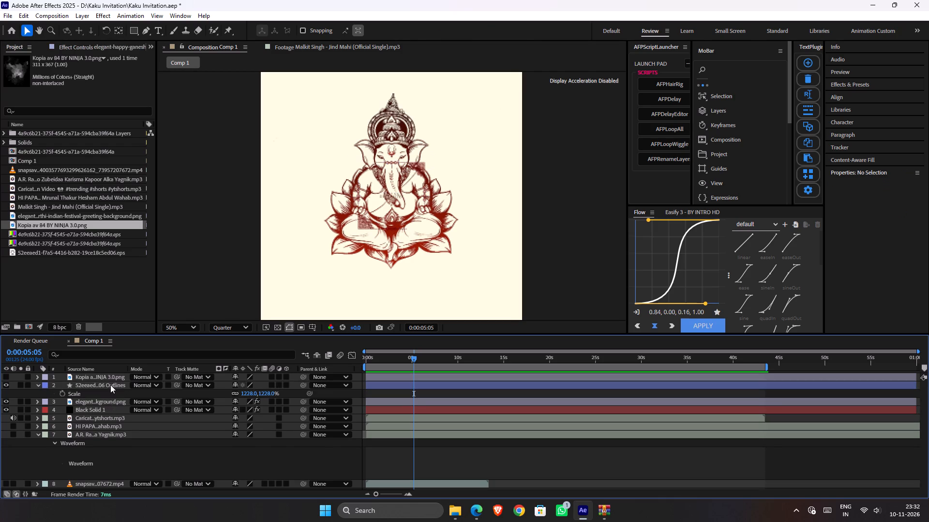
left_click(110, 387)
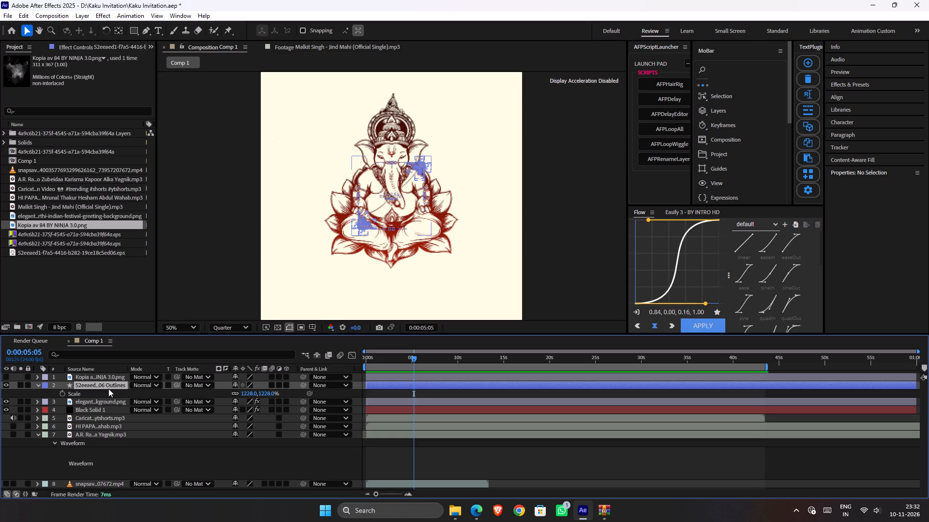
key("Delete")
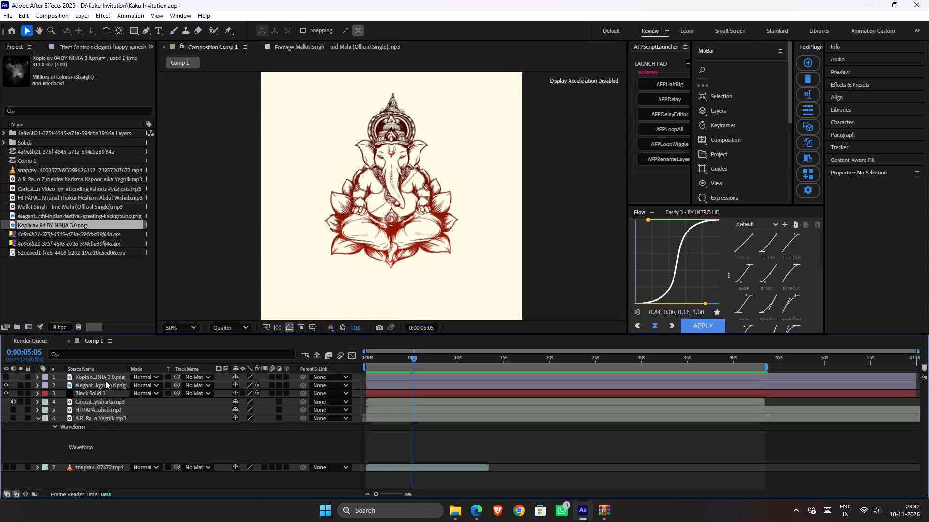
Remove the unused footage from the project.
left_click(107, 377)
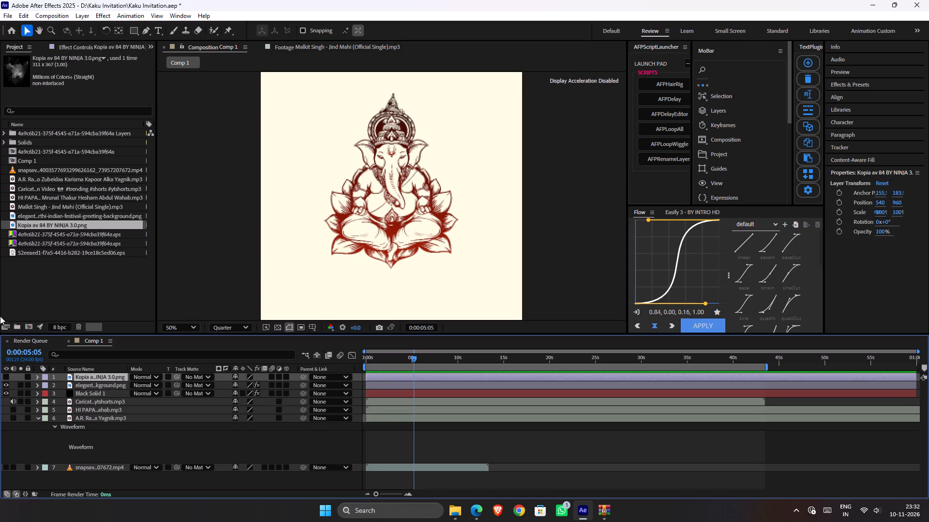
left_click(5, 13)
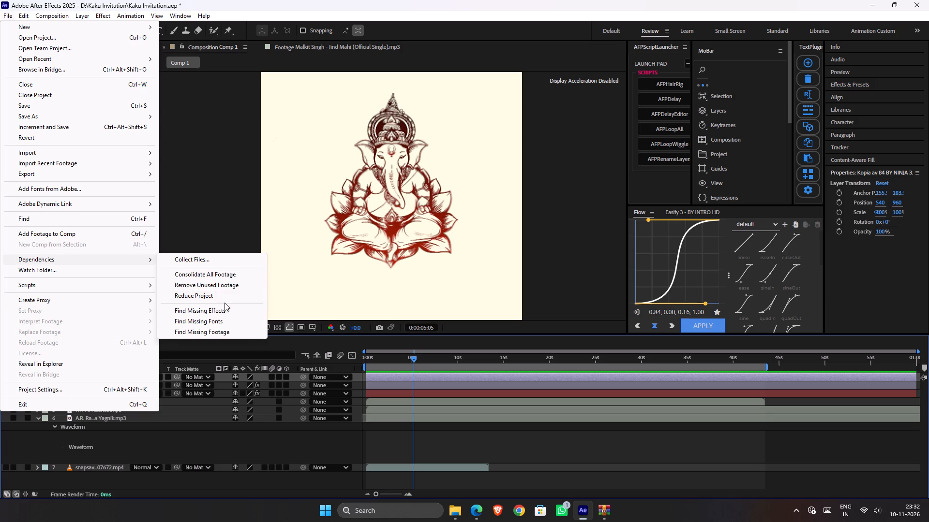
left_click(203, 282)
left_click(548, 291)
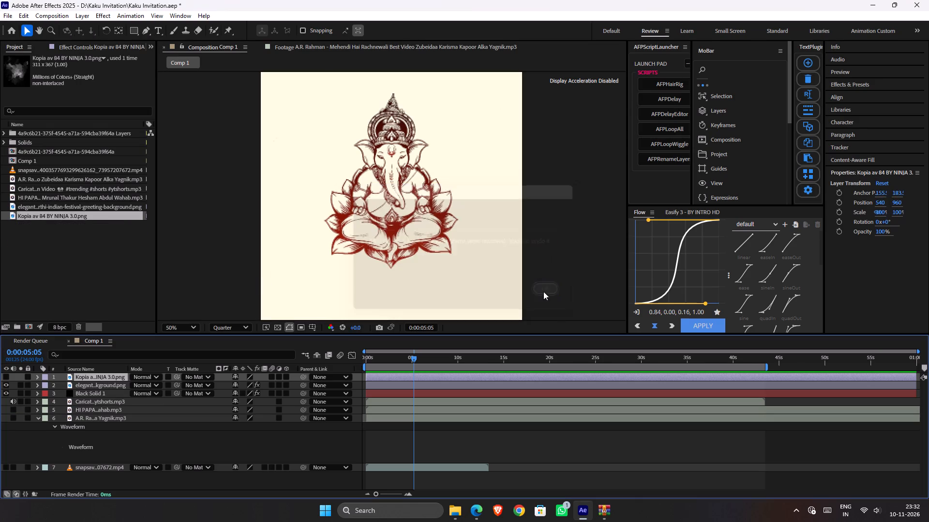
Show the Kopia av 84 layer and place it directly below the elegant Ganesh background layer.
left_click(6, 373)
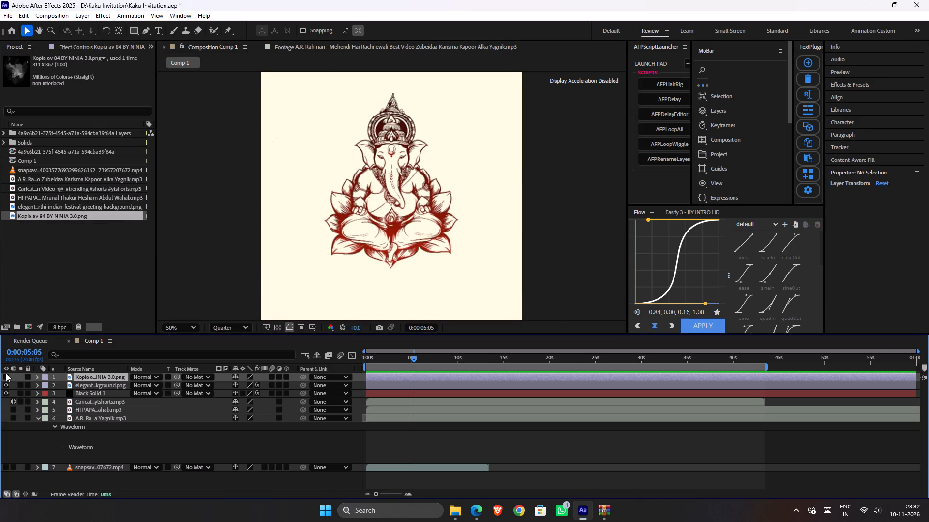
left_click(6, 377)
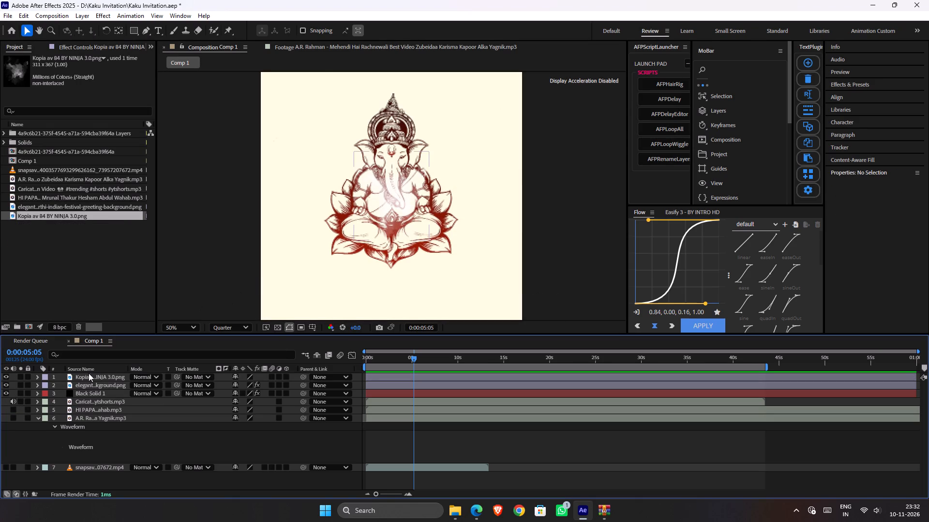
left_click_drag(91, 377, 92, 386)
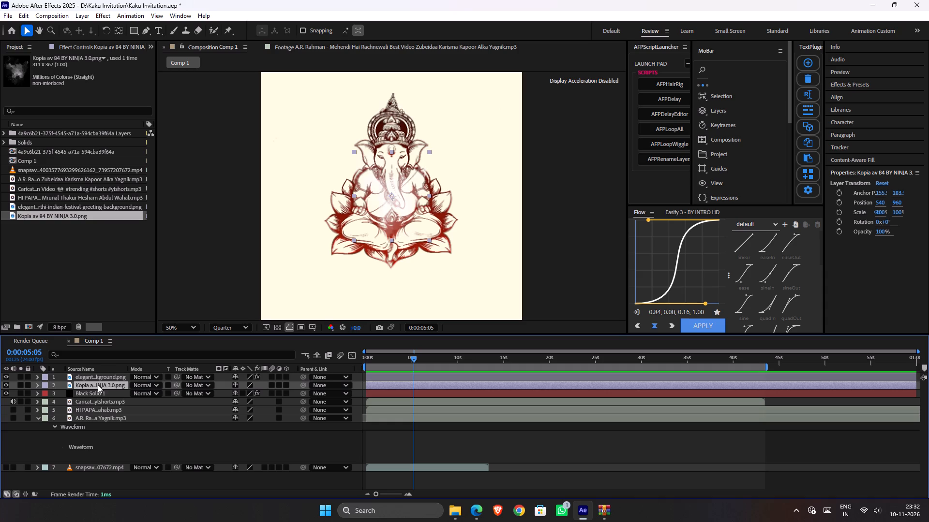
Apply the Tint effect to the Kopia av 84 layer.
key("ctrl+space")
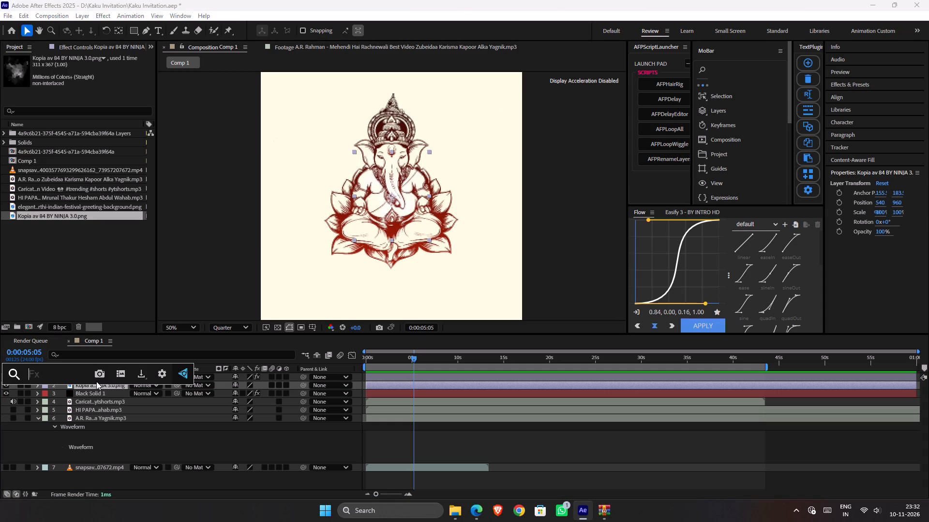
type("tin")
key("t")
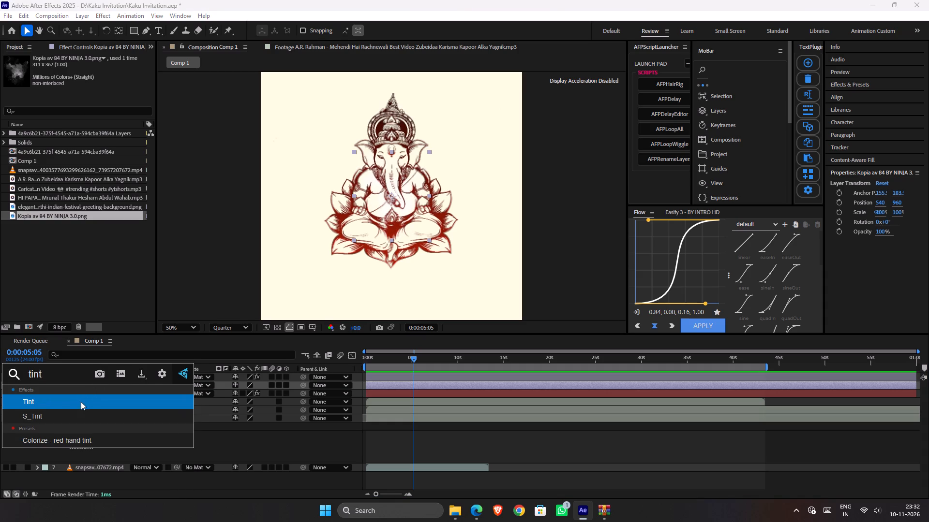
left_click(81, 402)
Scale the Kopia av 84 layer up uniformly to about 333% so it spreads behind the Ganesh artwork.
key("s")
left_click_drag(267, 394, 430, 416)
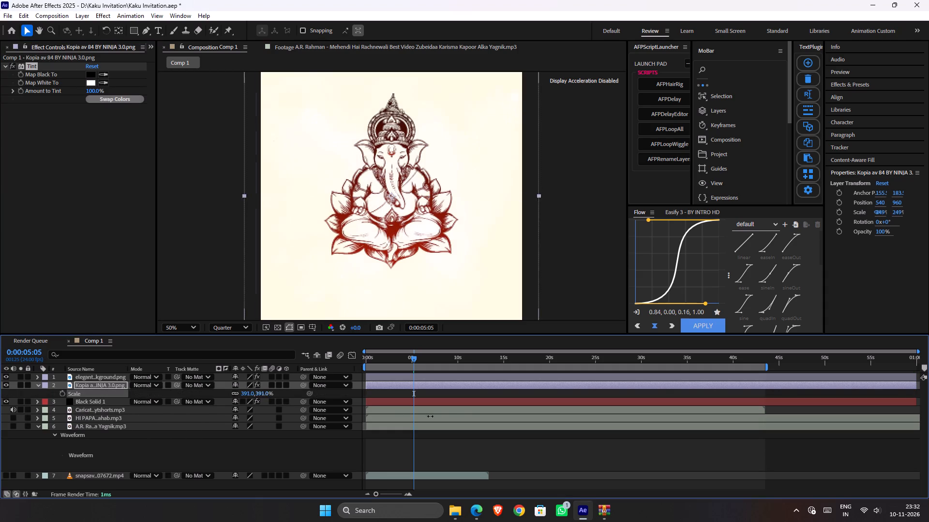
left_click_drag(430, 416, 401, 415)
key("s")
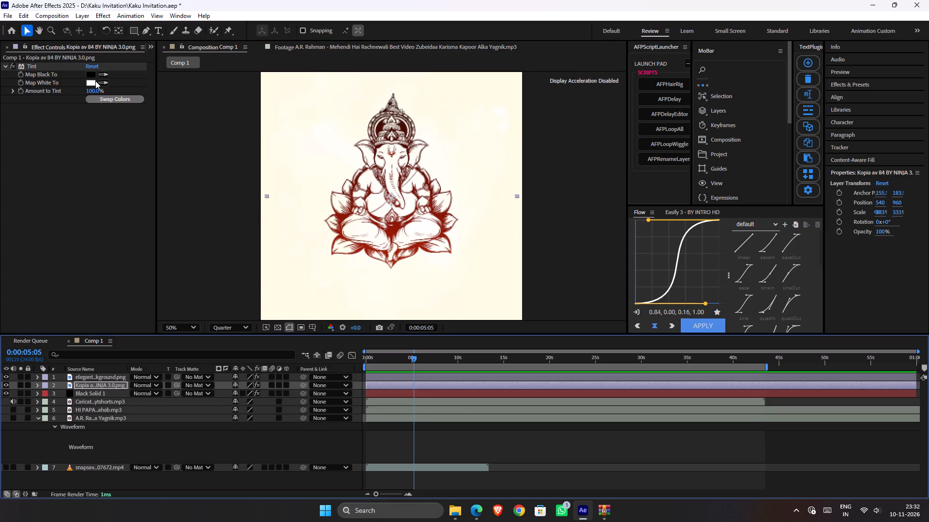
Set the Kopia av 84 layer's Tint white mapping to orange FF9600.
left_click(95, 81)
left_click_drag(580, 240, 720, 185)
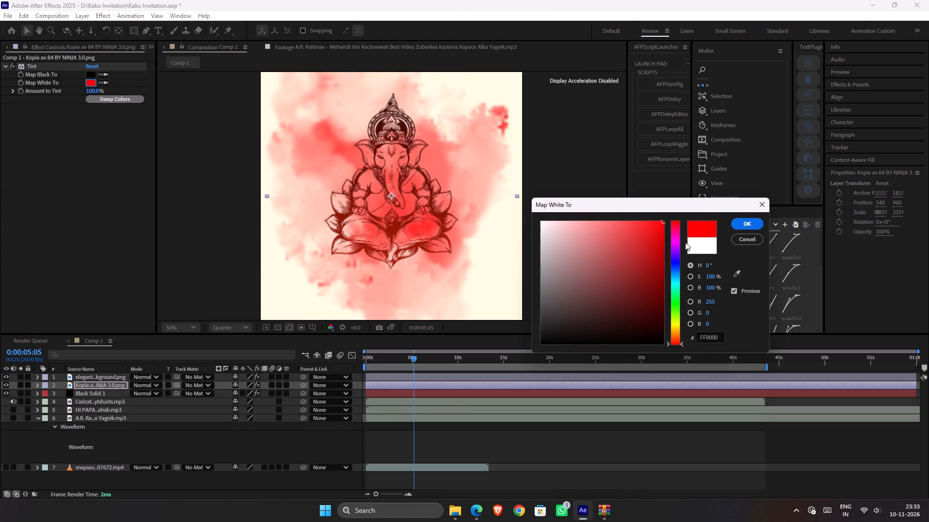
left_click_drag(679, 296, 681, 338)
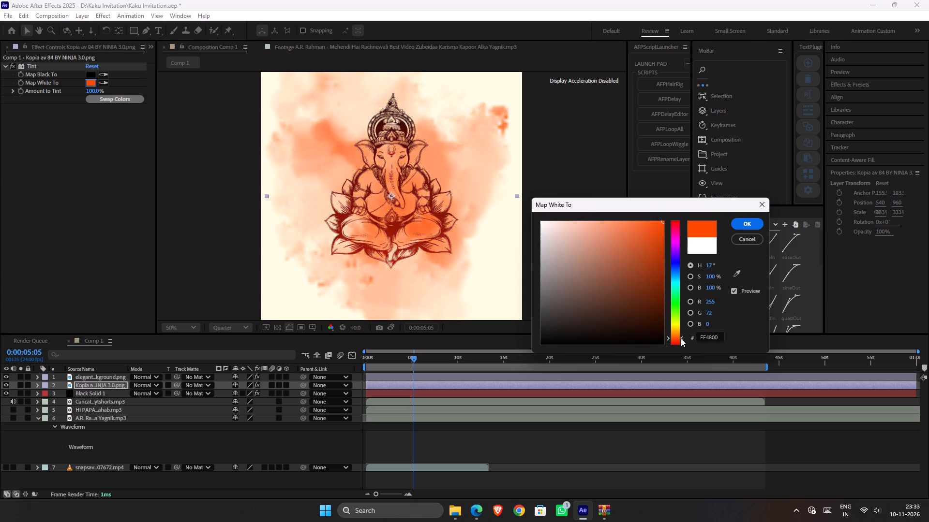
left_click_drag(681, 338, 681, 332)
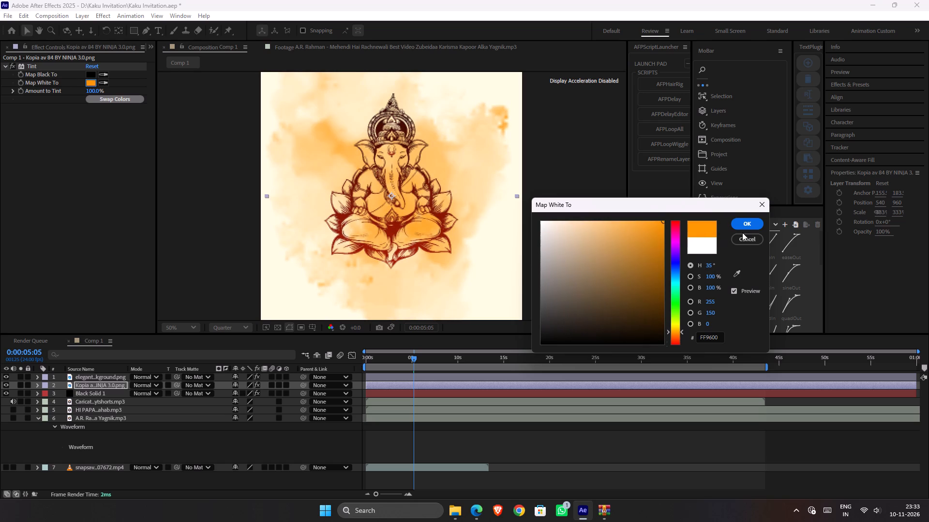
left_click(756, 223)
left_click(599, 246)
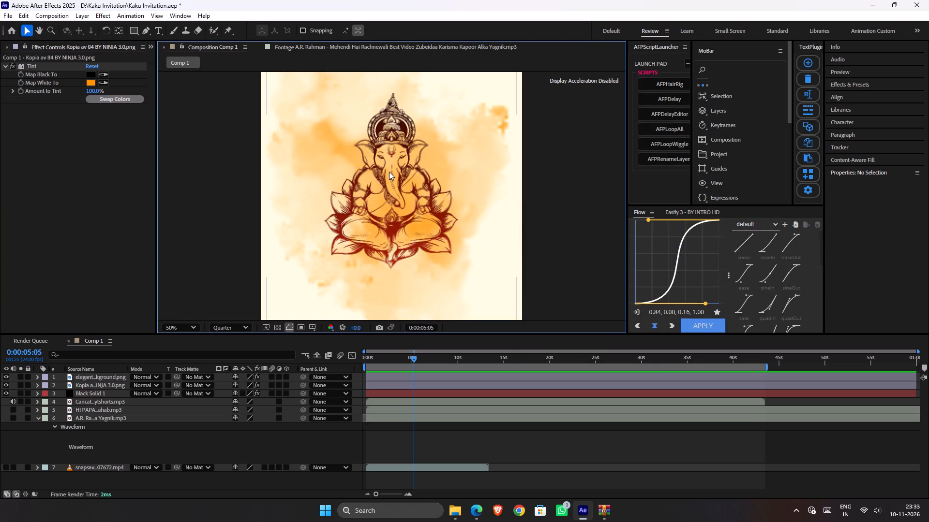
Nudge the Kopia av 84 layer horizontally to position 556, 960 behind the Ganesh artwork and save the project.
scroll(394, 177, "down", 2)
scroll(395, 178, "up", 1)
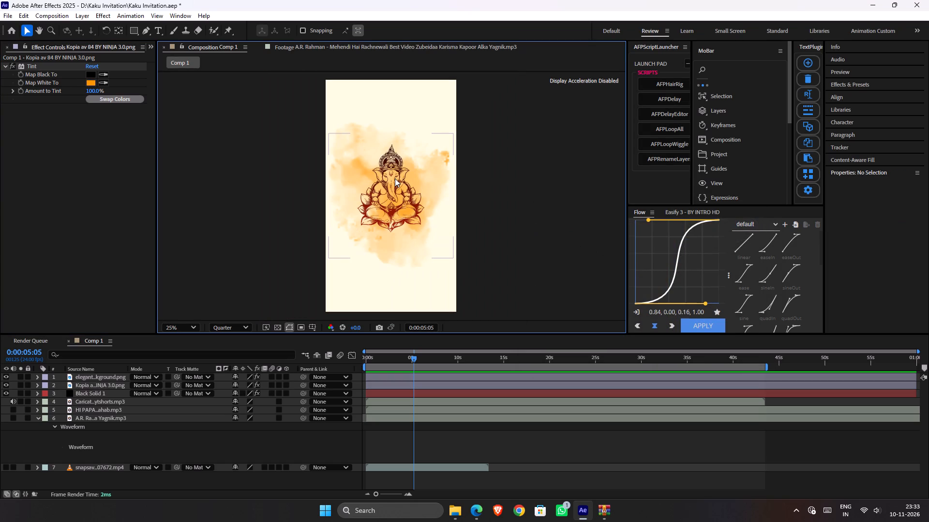
left_click(76, 393)
left_click(102, 388)
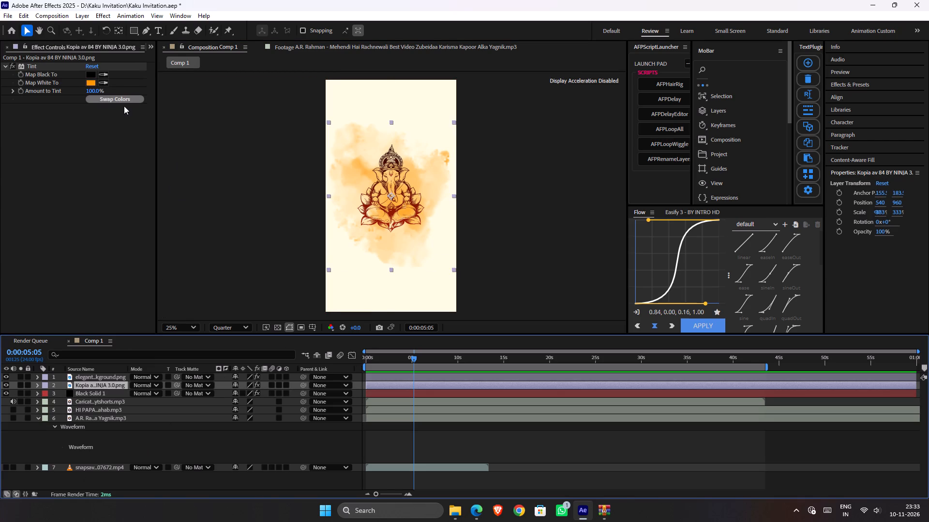
left_click(404, 236)
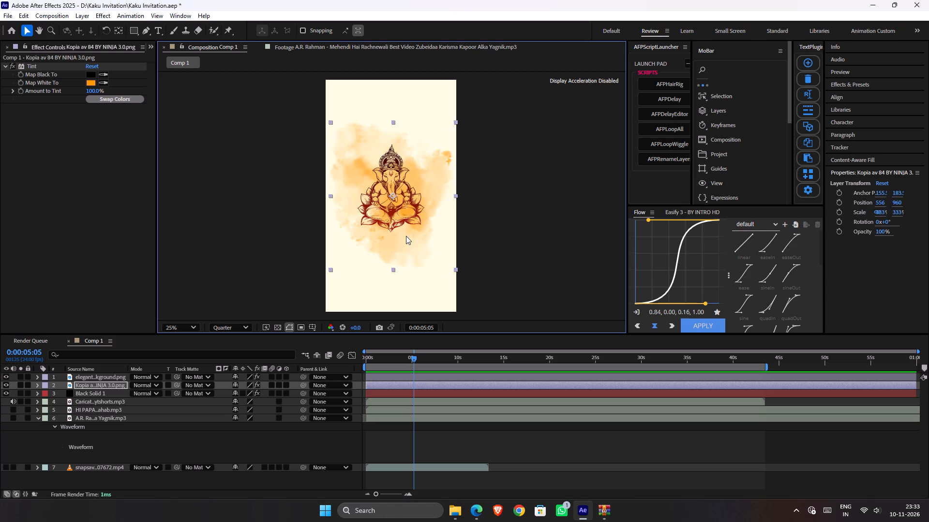
key("ctrl+s")
Draw a tall elliptical mask on the Kopia av 84 layer around the Ganesh figure, from the crown to the lotus base.
scroll(453, 205, "down", 1)
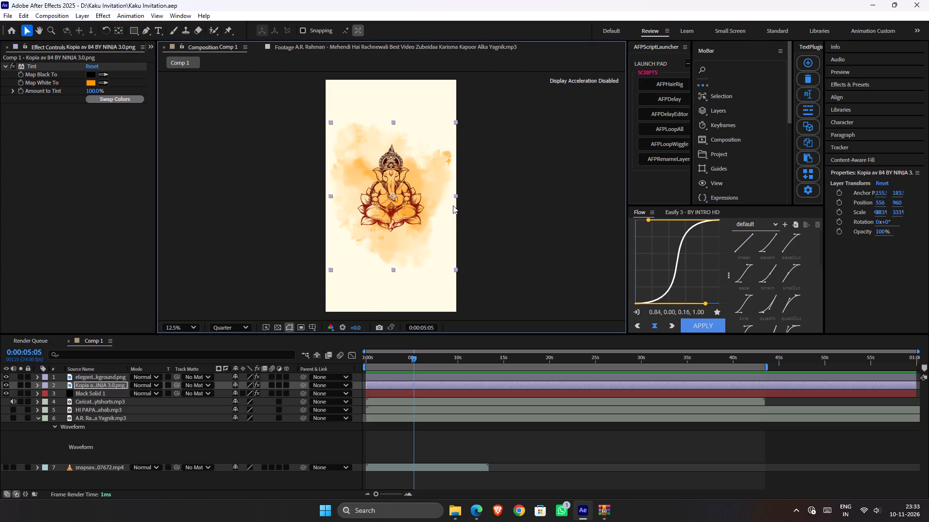
scroll(453, 205, "up", 2)
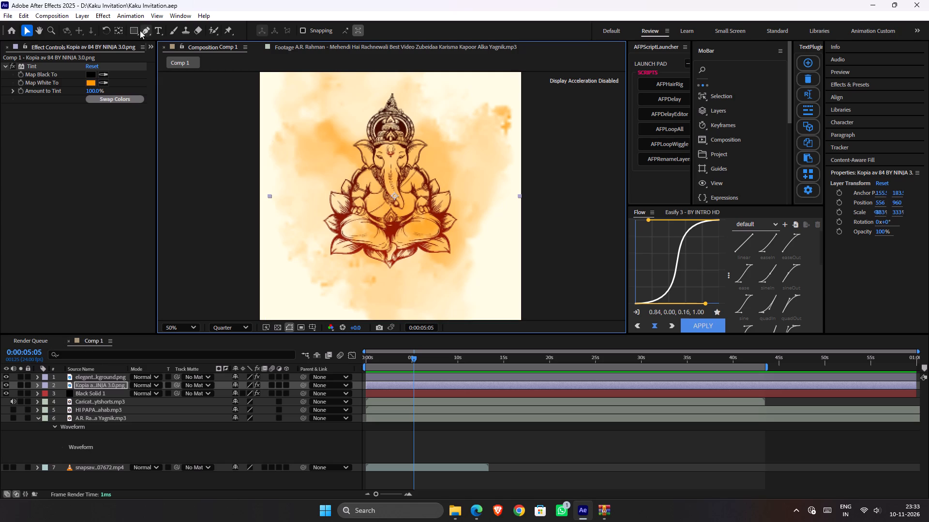
left_click_drag(136, 30, 166, 52)
left_click_drag(348, 127, 413, 232)
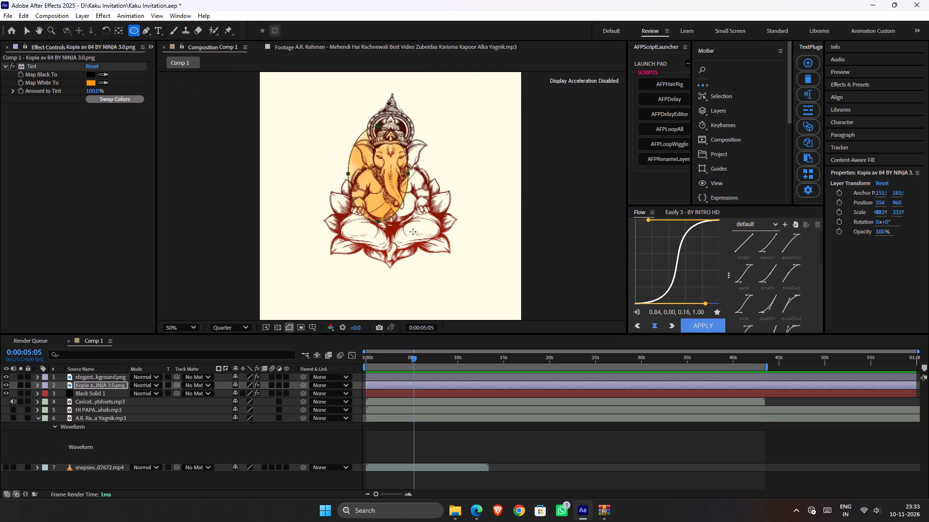
left_click_drag(413, 232, 428, 260)
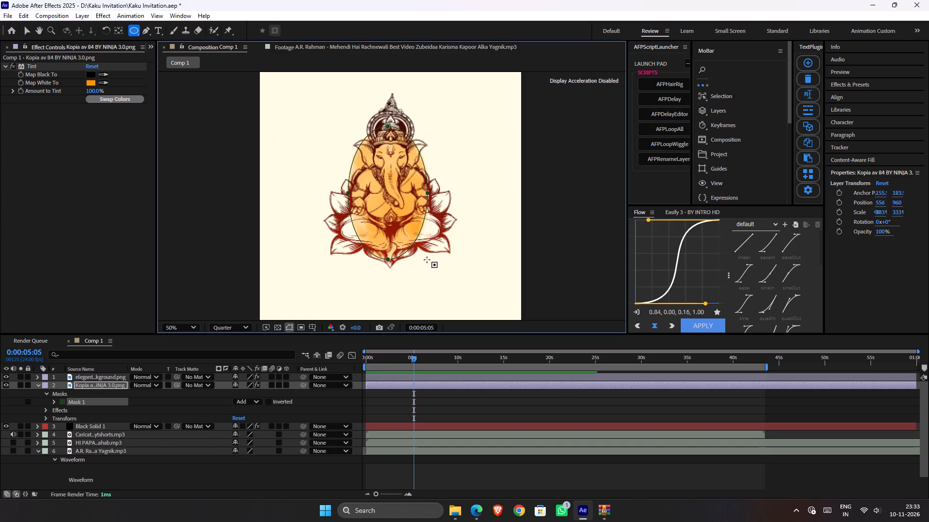
Invert the elliptical mask on the Kopia av 84 layer and feather it to about 86 pixels.
key("f")
left_click(269, 393)
left_click_drag(253, 403, 287, 395)
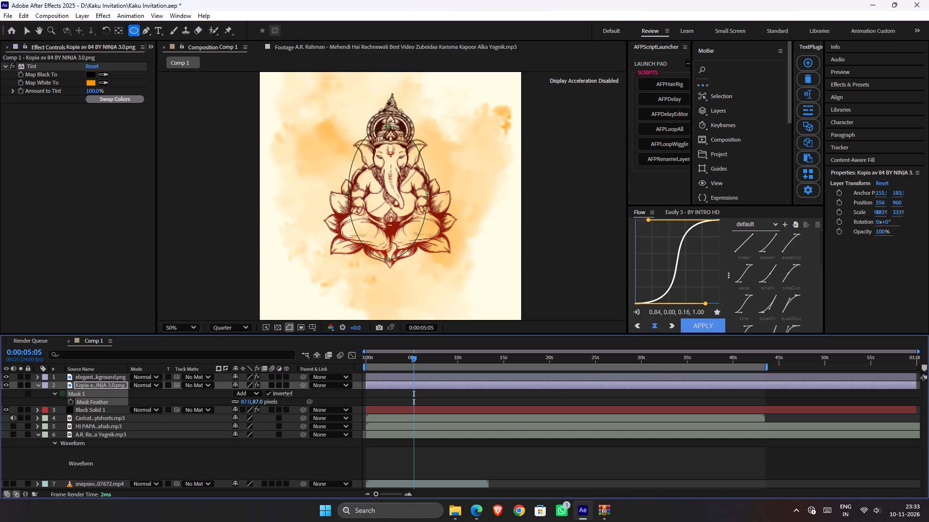
left_click_drag(287, 395, 287, 395)
Expand the Kopia av 84 layer's mask outward so the brush texture clears away around the whole Ganesh figure.
key("m")
key("m")
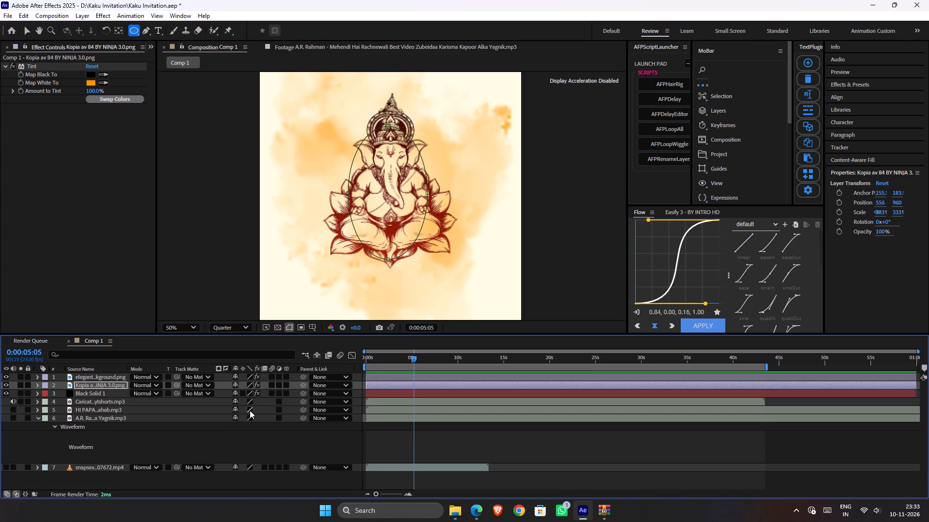
type("mm")
left_click_drag(238, 426, 274, 426)
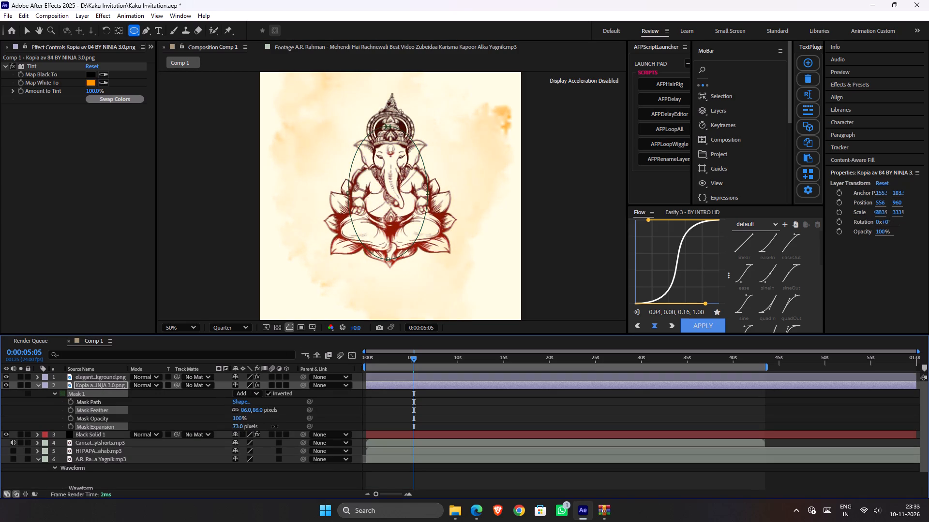
left_click_drag(274, 426, 269, 426)
key("m")
left_click(435, 432)
scroll(476, 210, "down", 1)
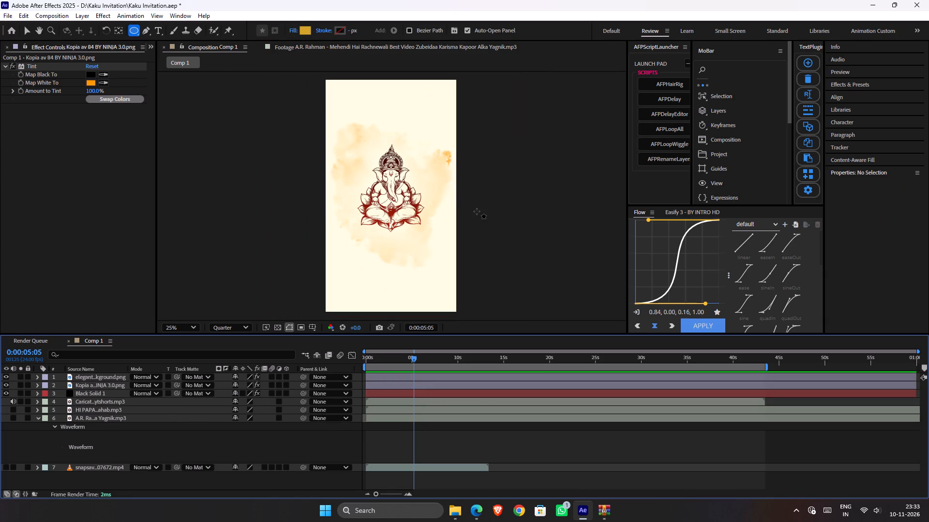
Return to the Selection tool and save the project.
key("v")
key("space")
key("space")
key("space")
key("space")
key("space")
key("space")
key("space")
left_click_drag(443, 242, 452, 236)
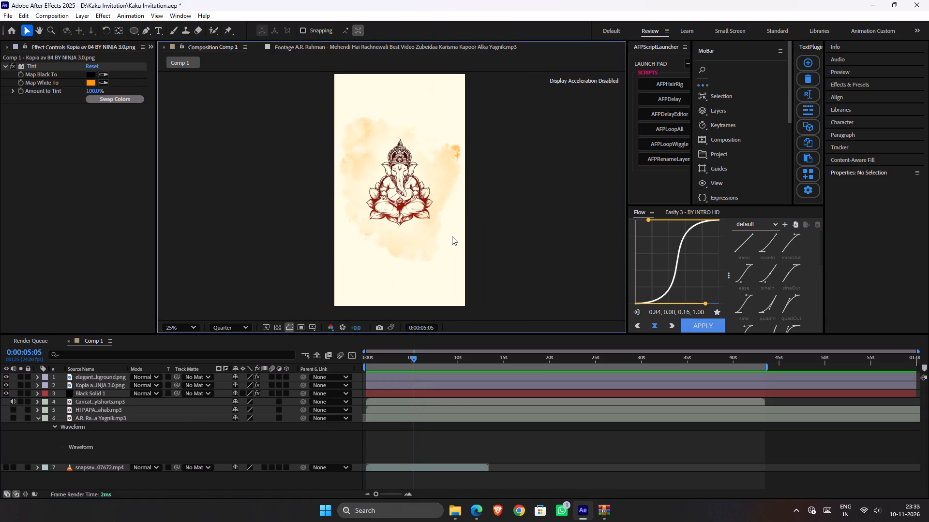
key("ctrl+s")
Return to the composition's start and open Assets > Video Assets > Inks Mattes in a duplicated File Explorer tab.
left_click_drag(395, 360, 323, 374)
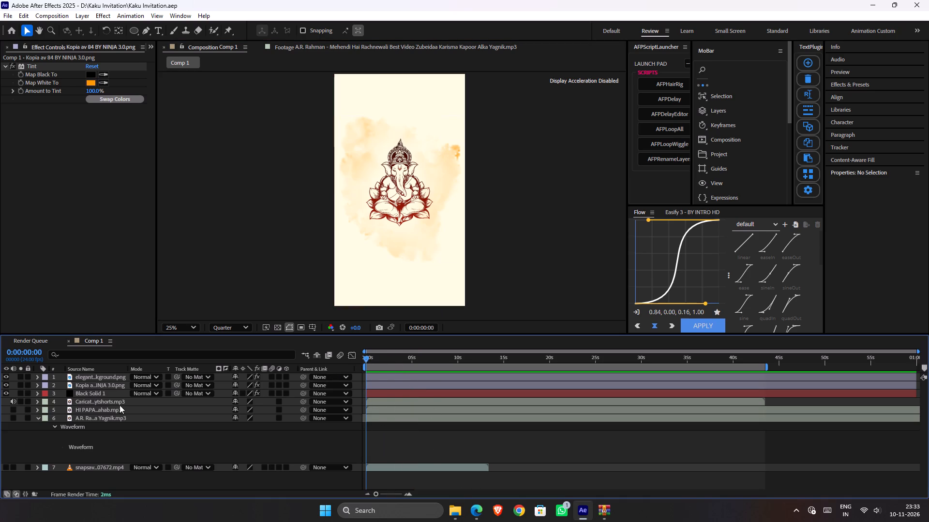
left_click(454, 515)
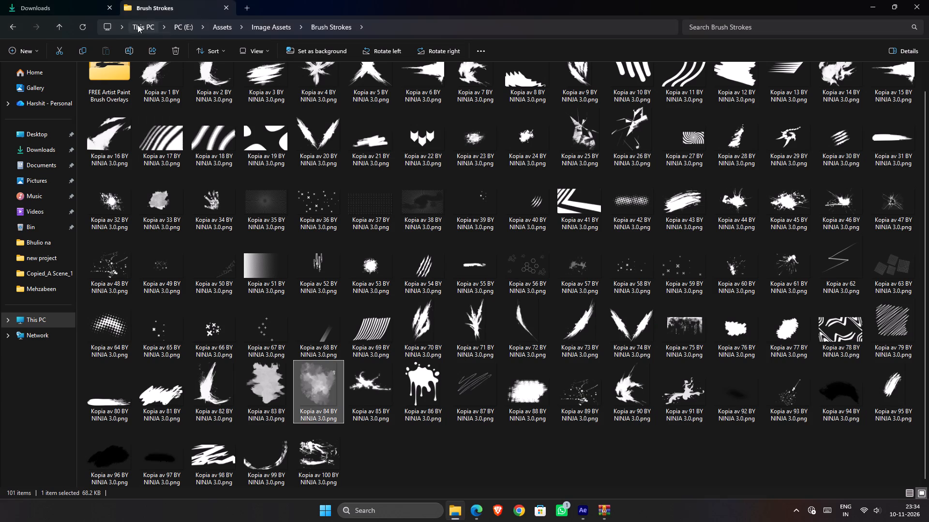
right_click(185, 2)
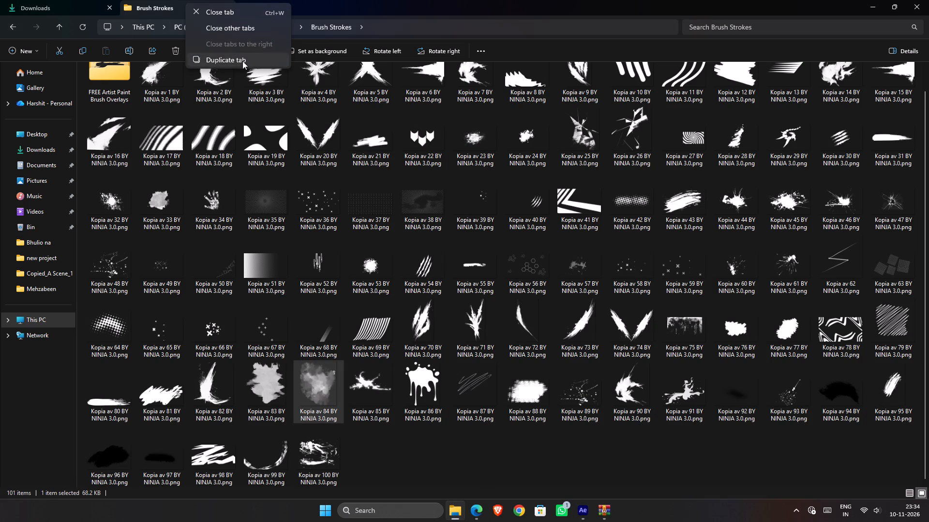
left_click(242, 61)
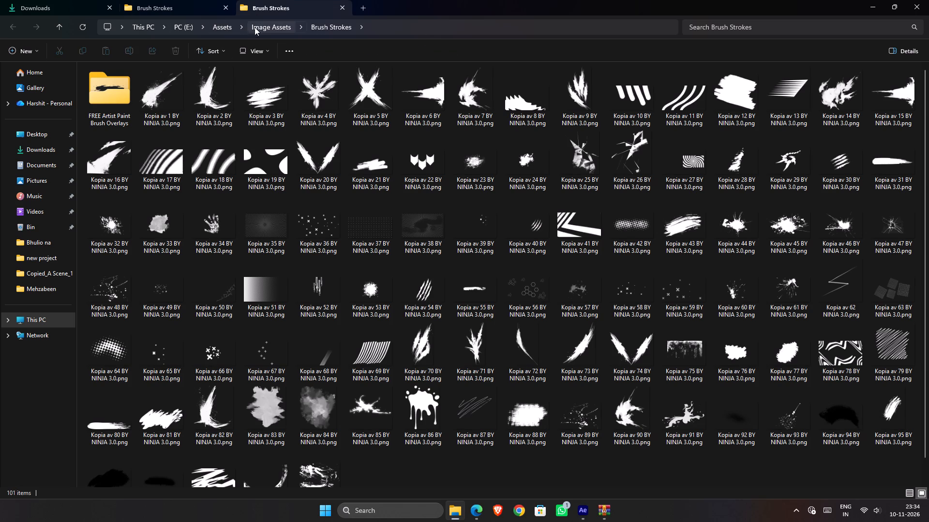
left_click(220, 27)
double_click(171, 217)
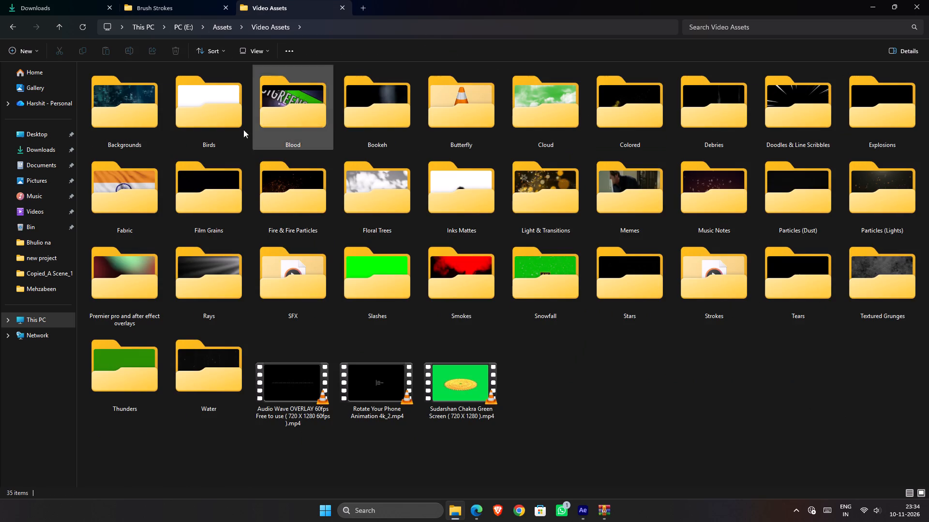
double_click(441, 204)
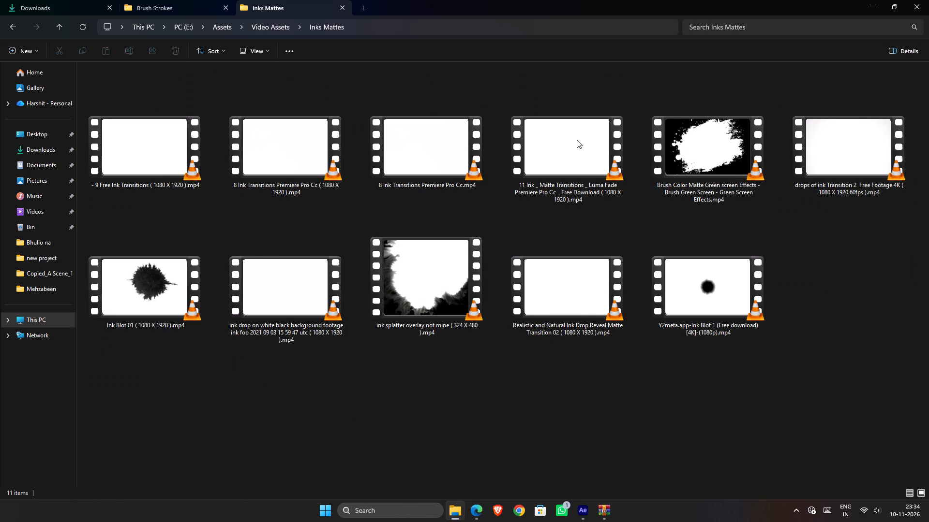
Preview the drops of ink Transition 2 clip and add it to Comp 1 as the top layer.
left_click(828, 173)
left_click(830, 173)
double_click(830, 173)
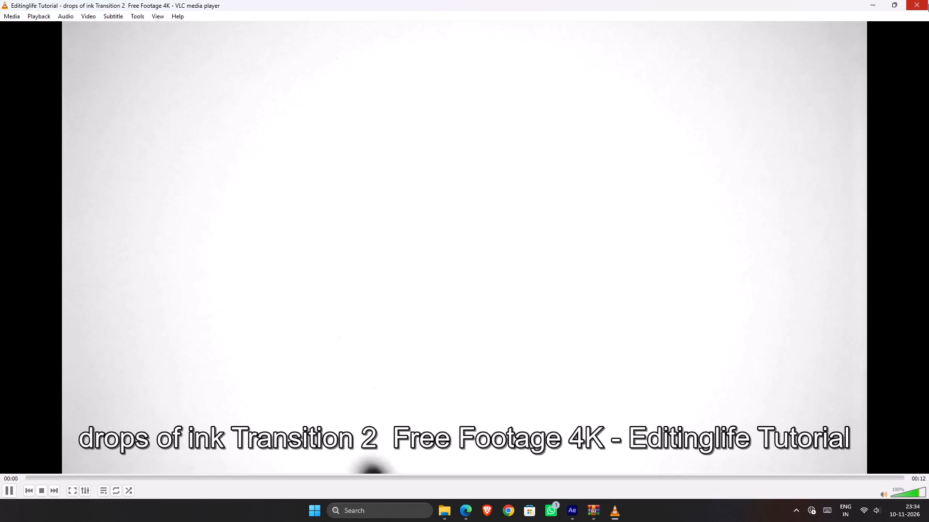
left_click(928, 4)
left_click_drag(885, 159, 569, 479)
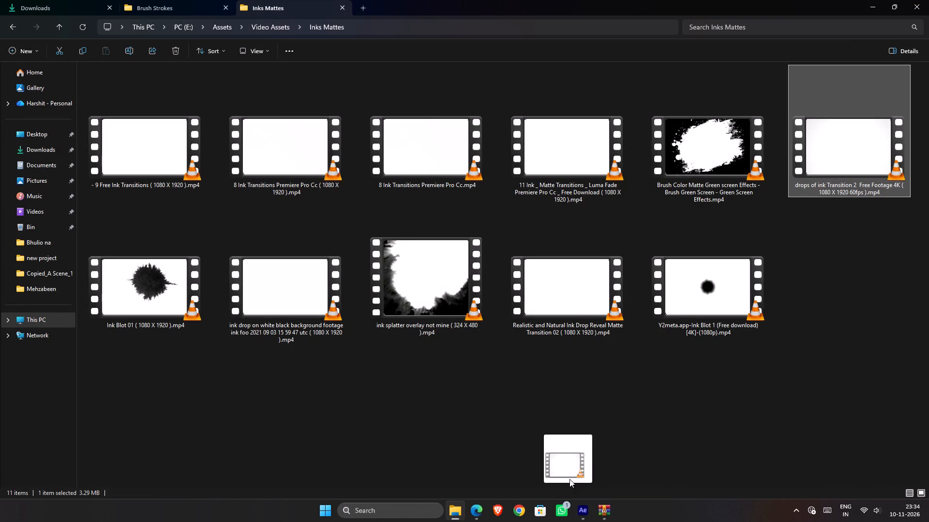
left_click_drag(569, 479, 420, 466)
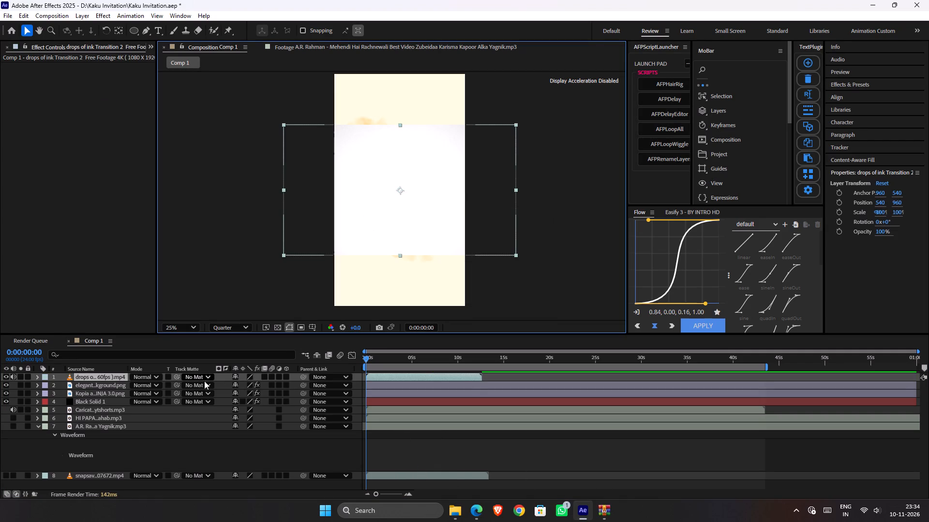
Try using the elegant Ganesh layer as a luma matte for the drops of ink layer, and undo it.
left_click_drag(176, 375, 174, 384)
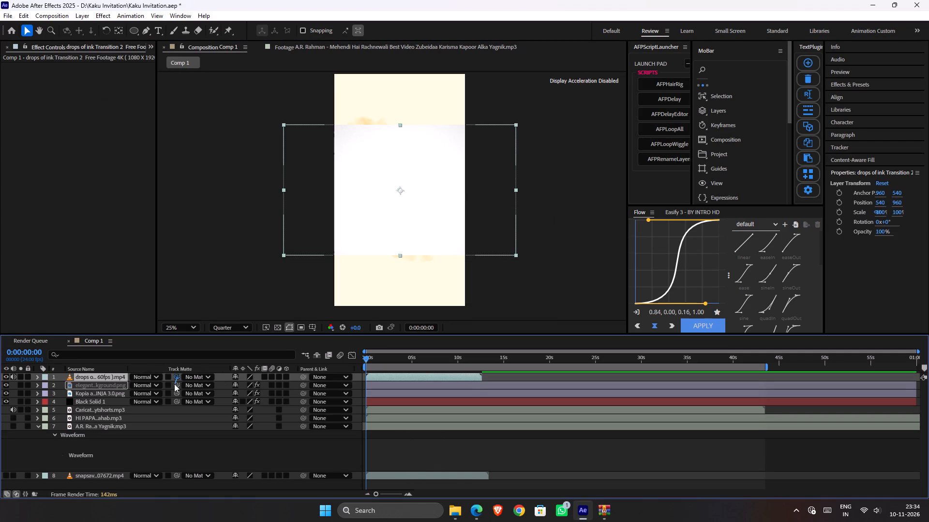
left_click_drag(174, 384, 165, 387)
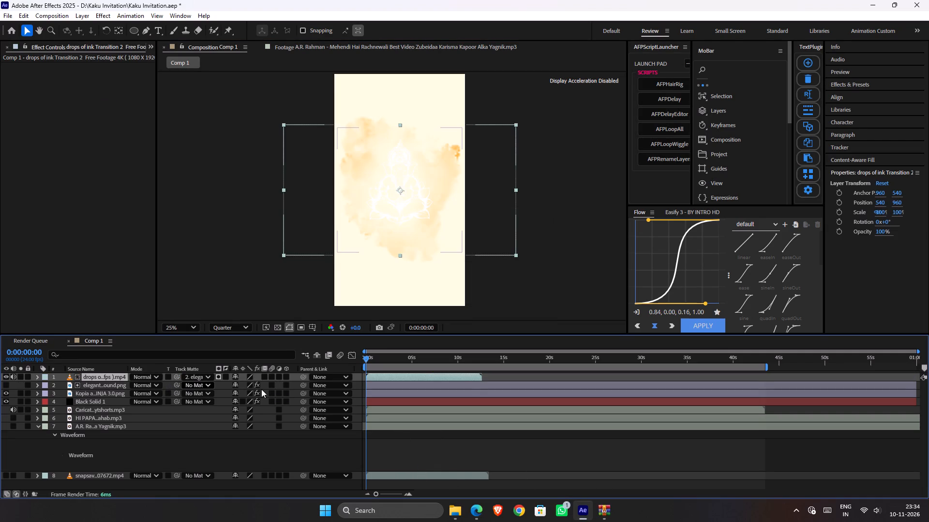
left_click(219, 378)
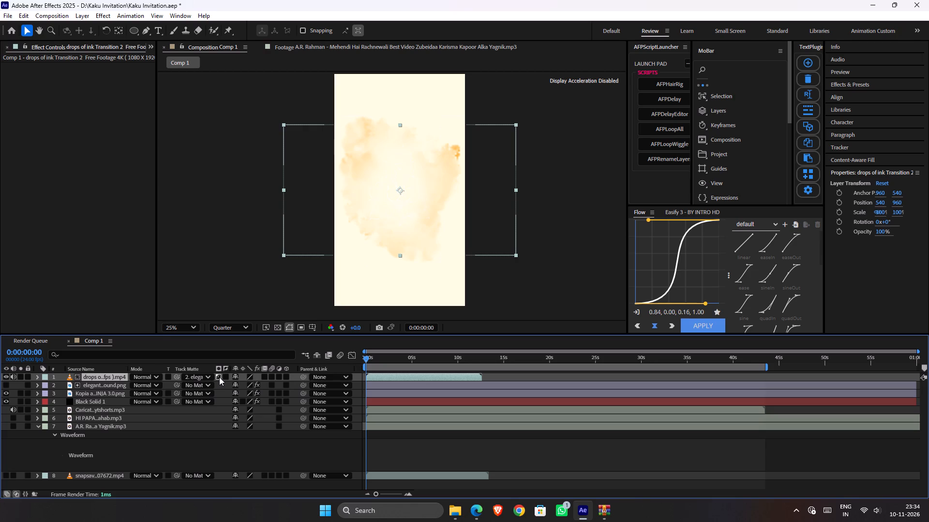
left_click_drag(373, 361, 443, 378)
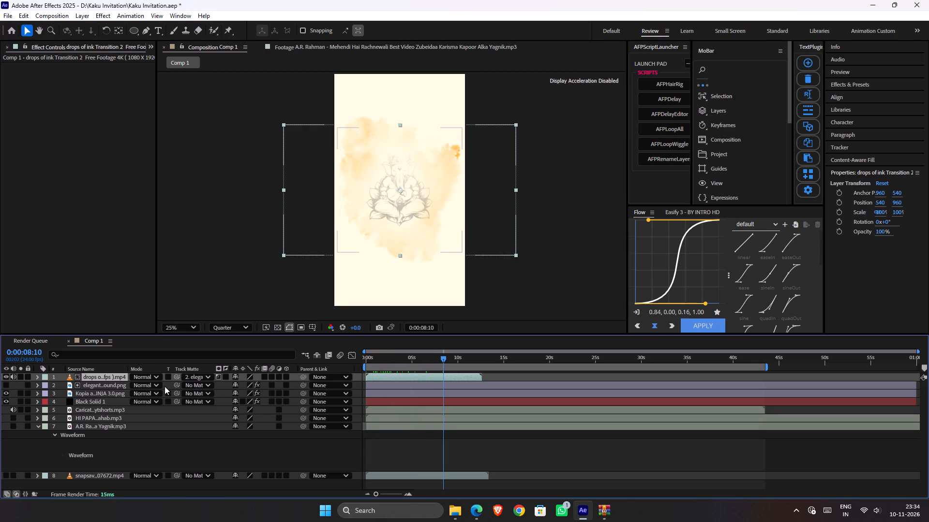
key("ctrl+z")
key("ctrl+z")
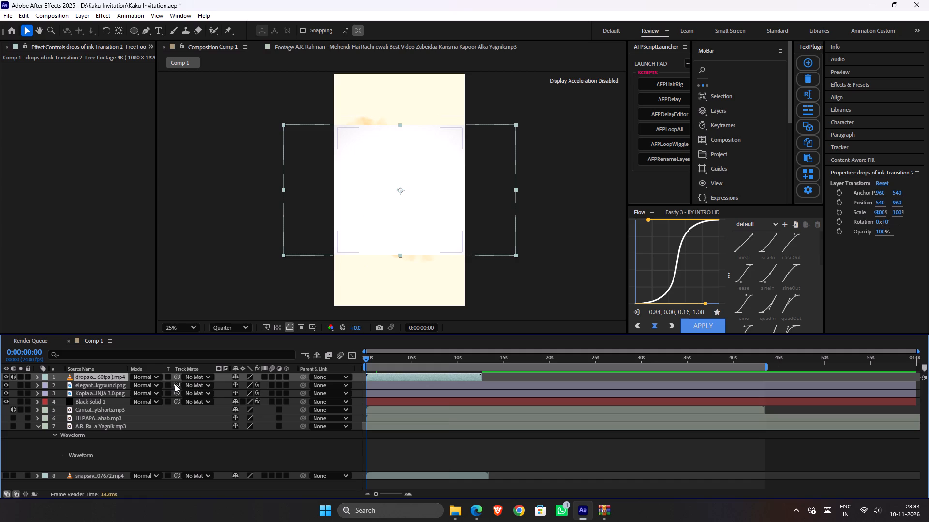
Set the drops of ink layer as an inverted luma matte for the elegant Ganesh layer and preview the reveal.
left_click_drag(176, 384, 165, 375)
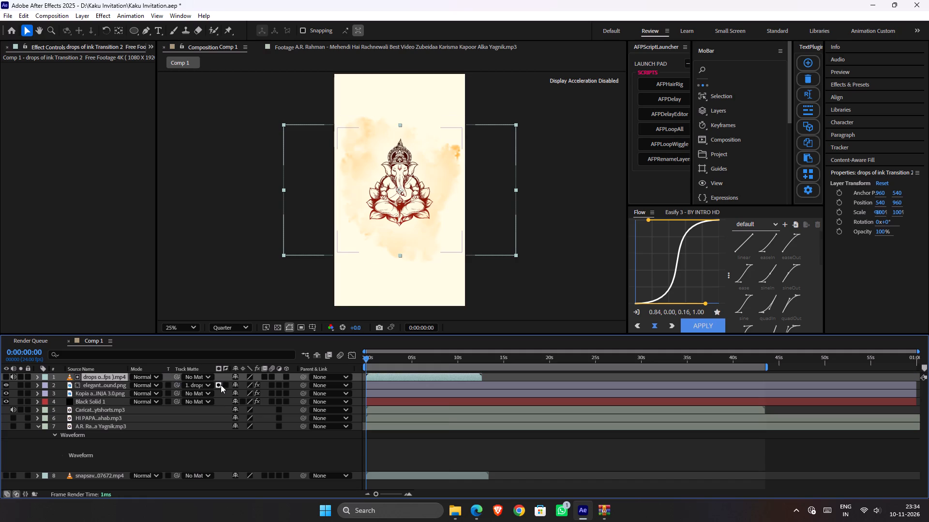
left_click(221, 384)
left_click(224, 384)
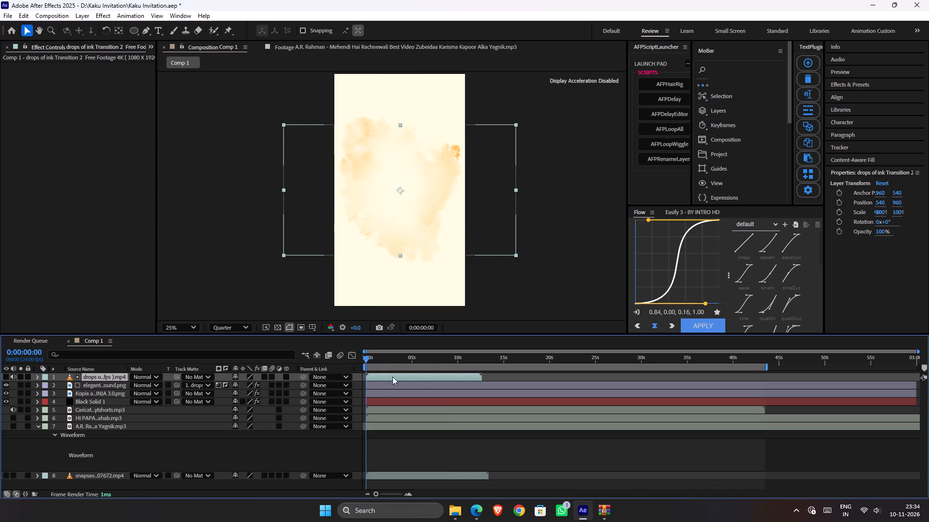
key("space")
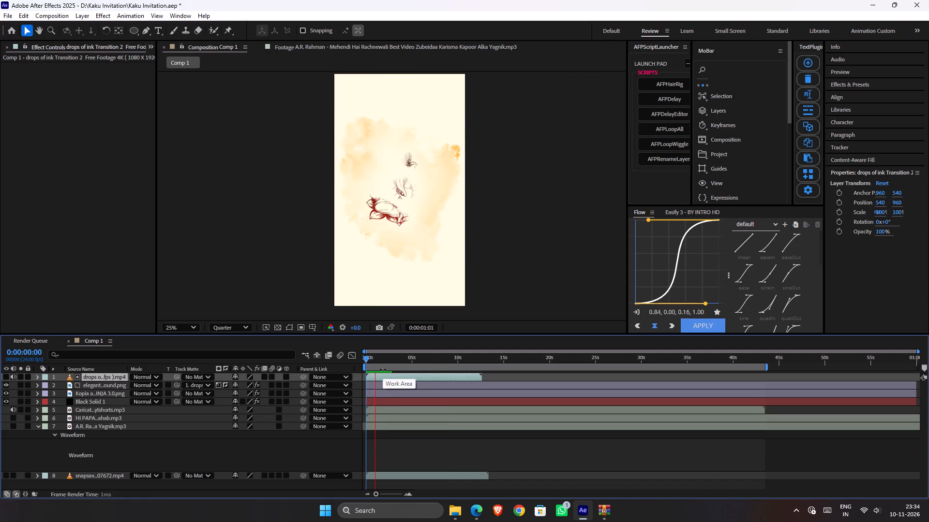
key("space")
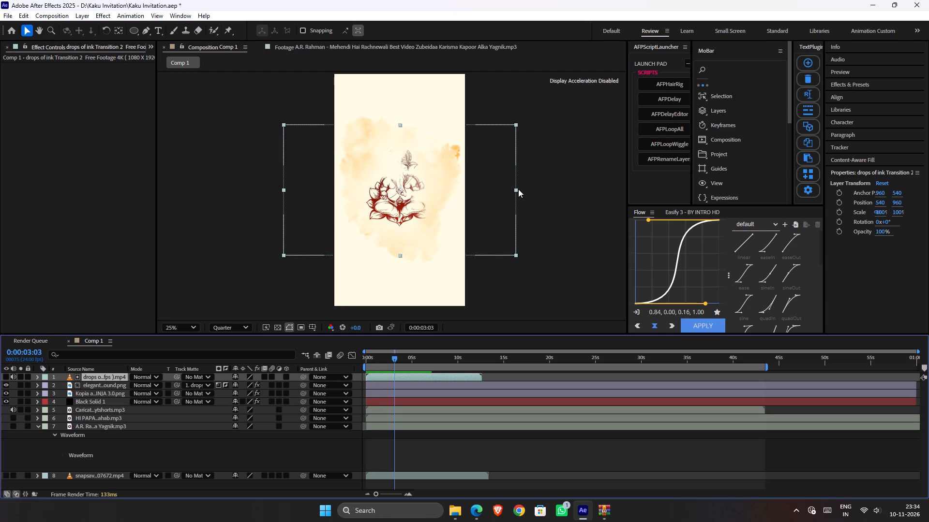
Scale the drops of ink matte layer up to about 259%, position it at about 732, 592, and preview the reveal.
left_click_drag(516, 189, 701, 202)
left_click_drag(351, 276, 355, 259)
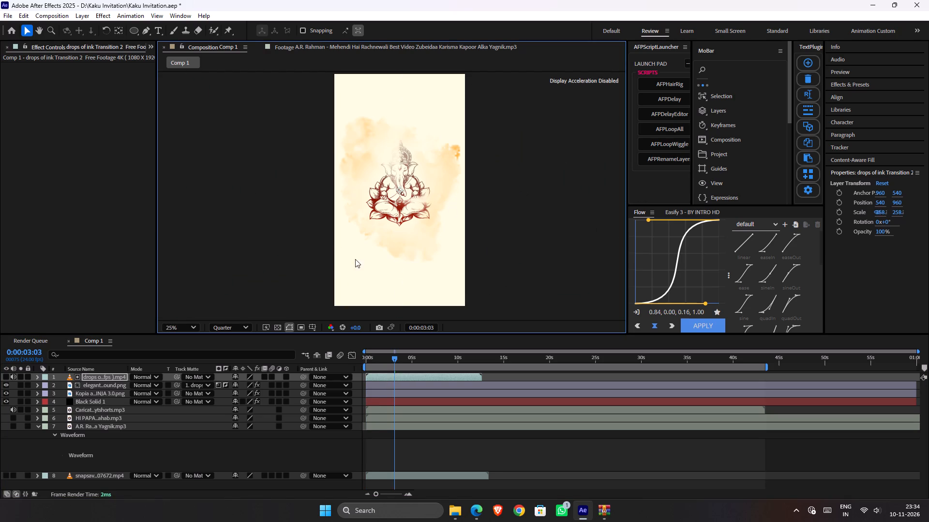
left_click_drag(355, 259, 362, 247)
left_click_drag(481, 207, 486, 176)
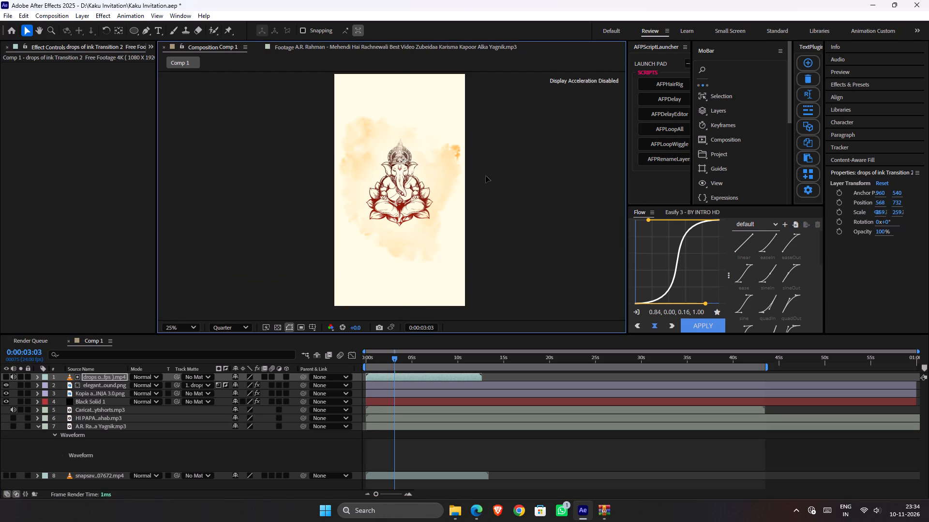
left_click_drag(486, 176, 504, 163)
left_click_drag(392, 358, 351, 360)
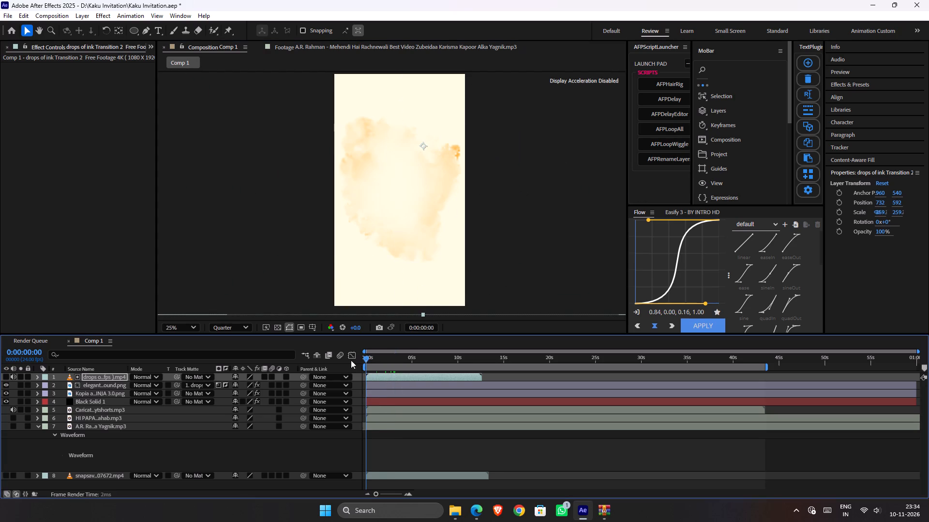
left_click_drag(351, 360, 320, 366)
key("space")
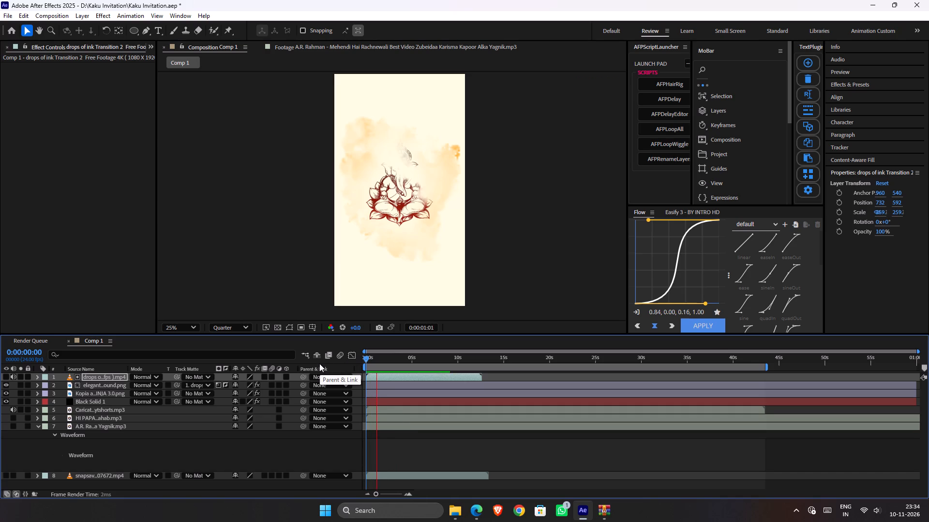
key("space")
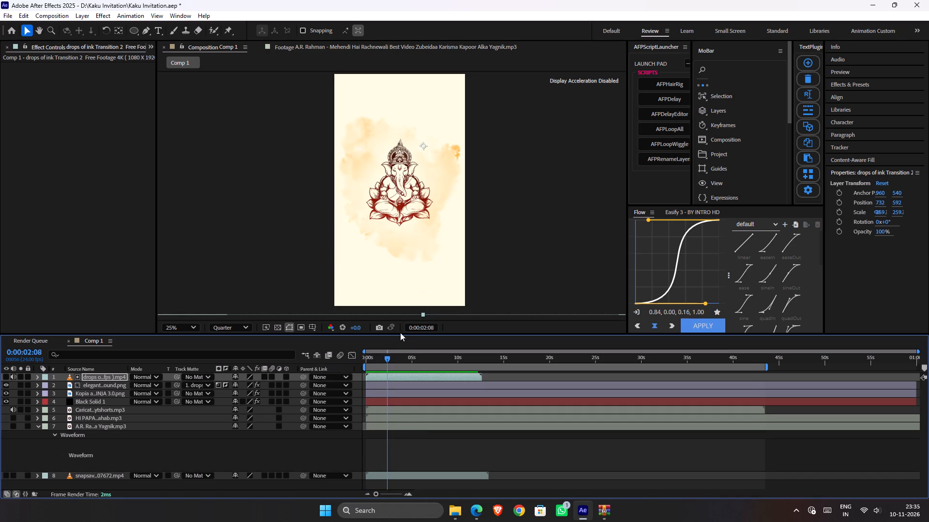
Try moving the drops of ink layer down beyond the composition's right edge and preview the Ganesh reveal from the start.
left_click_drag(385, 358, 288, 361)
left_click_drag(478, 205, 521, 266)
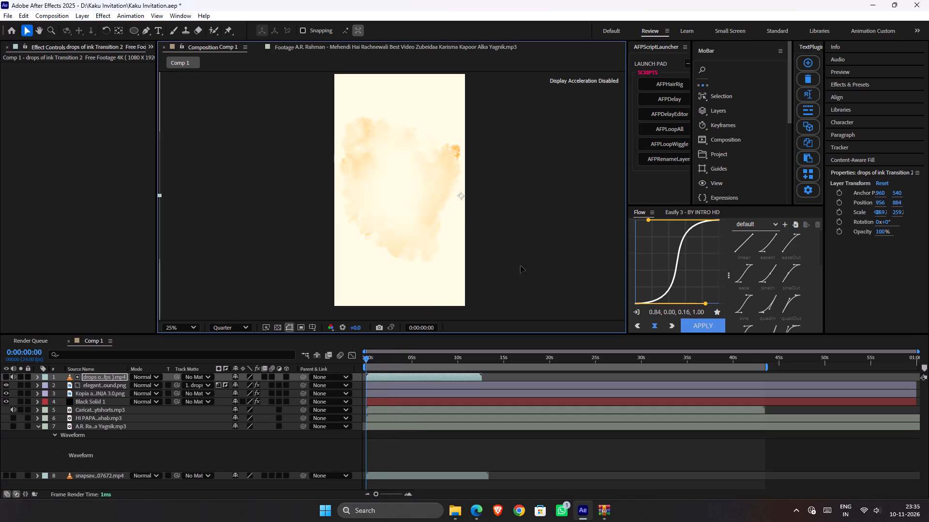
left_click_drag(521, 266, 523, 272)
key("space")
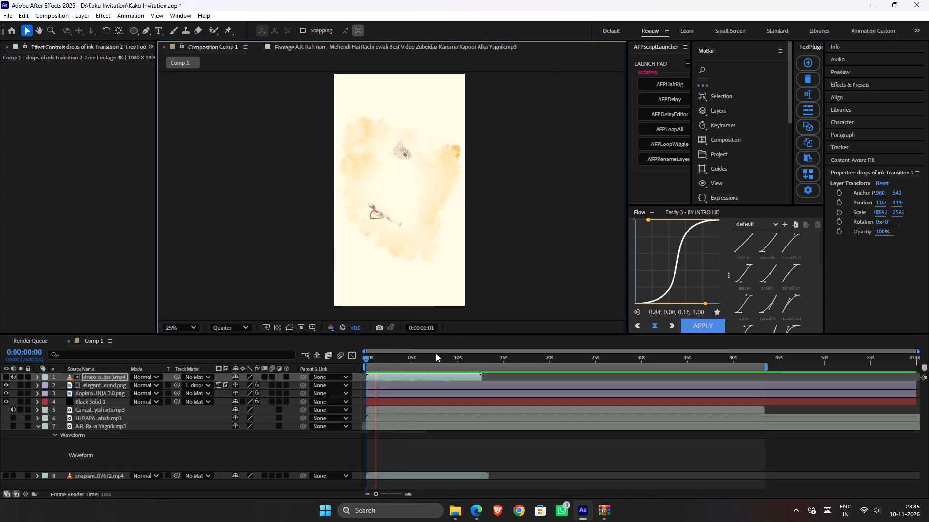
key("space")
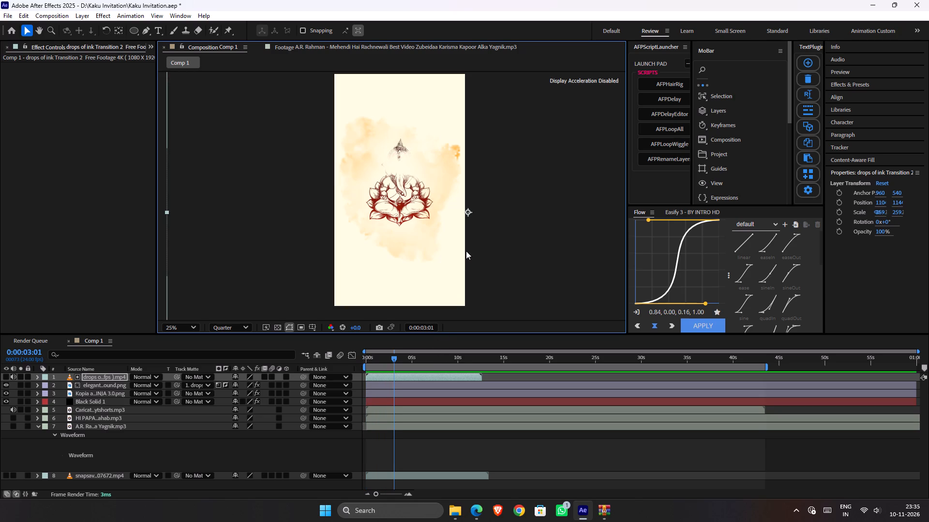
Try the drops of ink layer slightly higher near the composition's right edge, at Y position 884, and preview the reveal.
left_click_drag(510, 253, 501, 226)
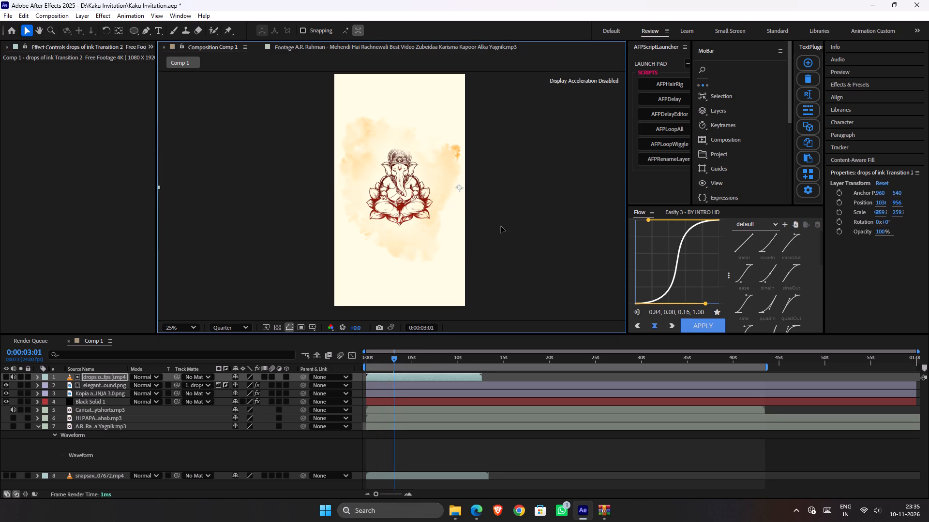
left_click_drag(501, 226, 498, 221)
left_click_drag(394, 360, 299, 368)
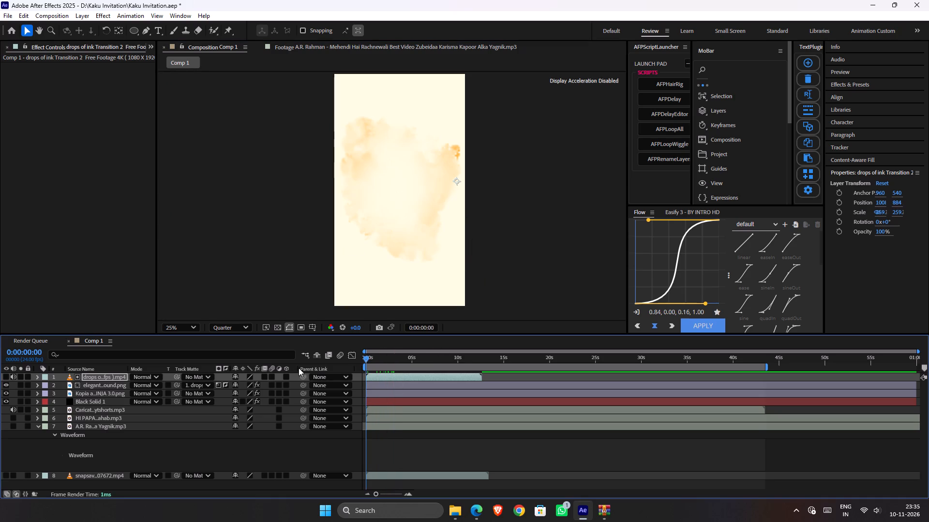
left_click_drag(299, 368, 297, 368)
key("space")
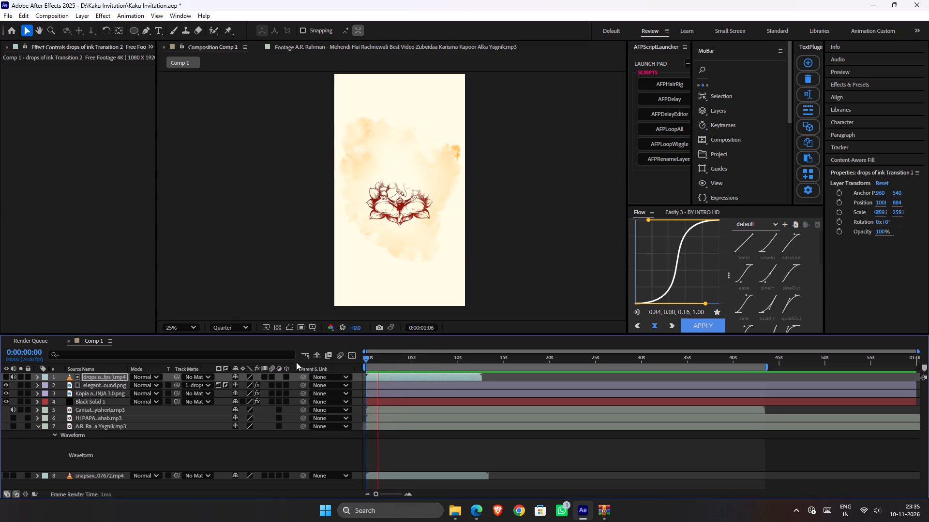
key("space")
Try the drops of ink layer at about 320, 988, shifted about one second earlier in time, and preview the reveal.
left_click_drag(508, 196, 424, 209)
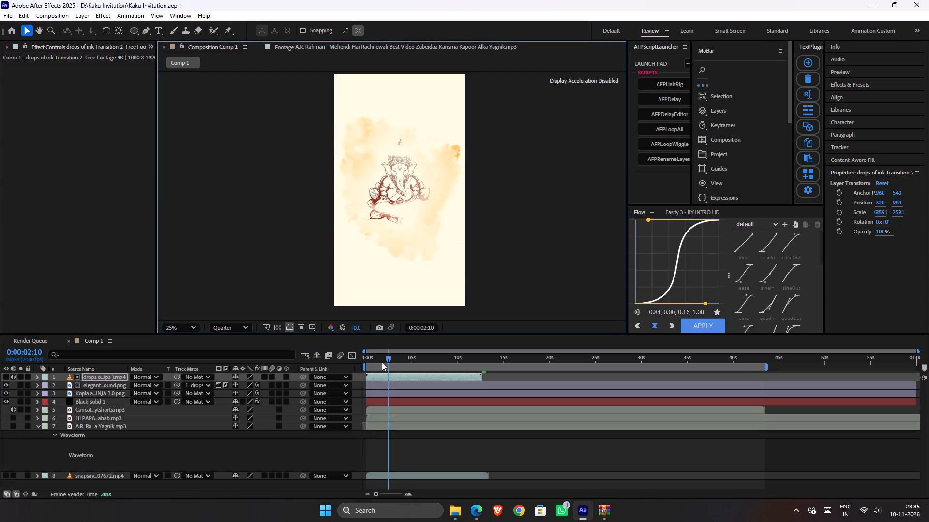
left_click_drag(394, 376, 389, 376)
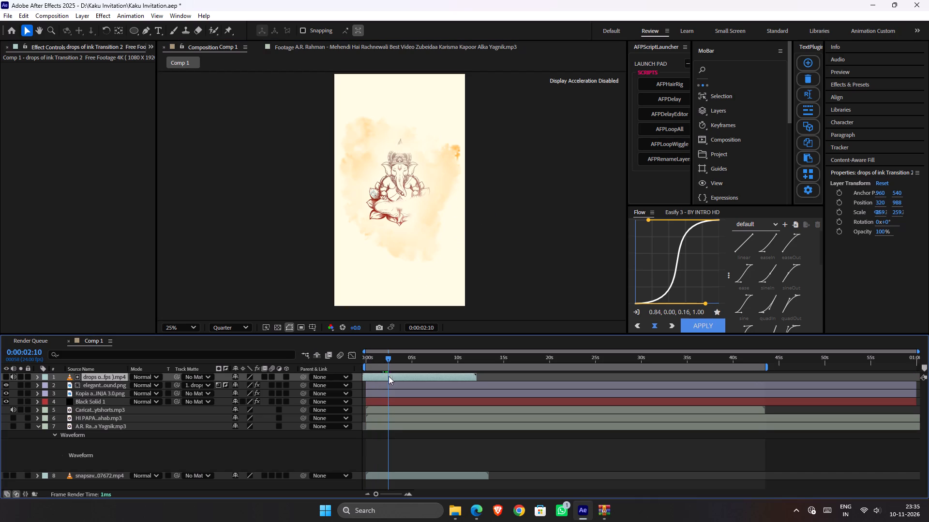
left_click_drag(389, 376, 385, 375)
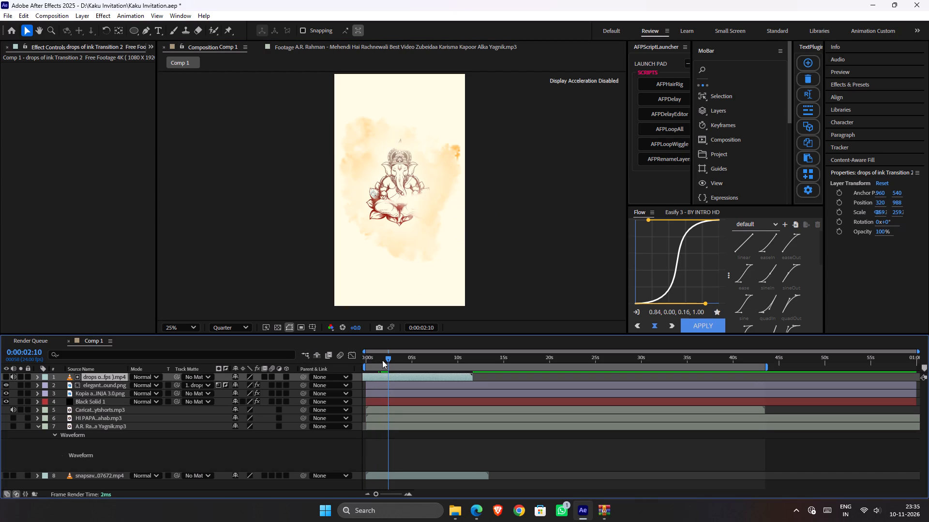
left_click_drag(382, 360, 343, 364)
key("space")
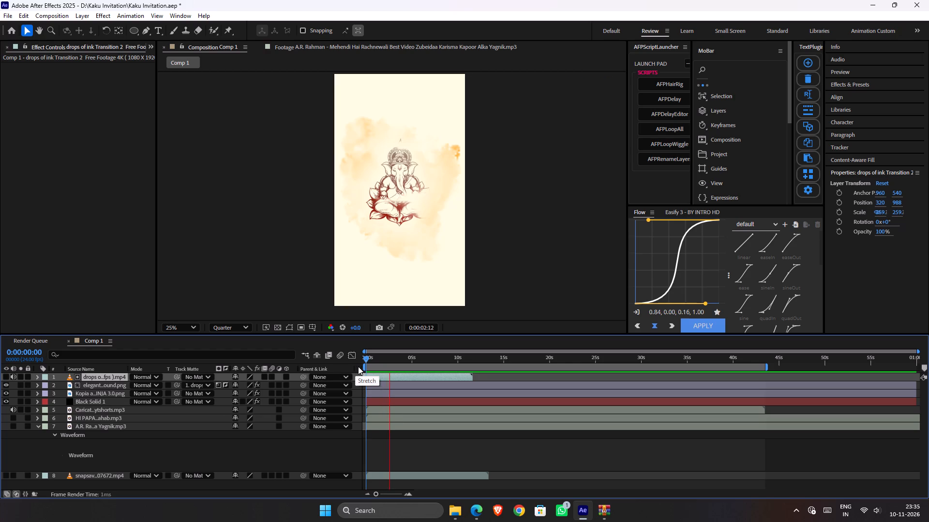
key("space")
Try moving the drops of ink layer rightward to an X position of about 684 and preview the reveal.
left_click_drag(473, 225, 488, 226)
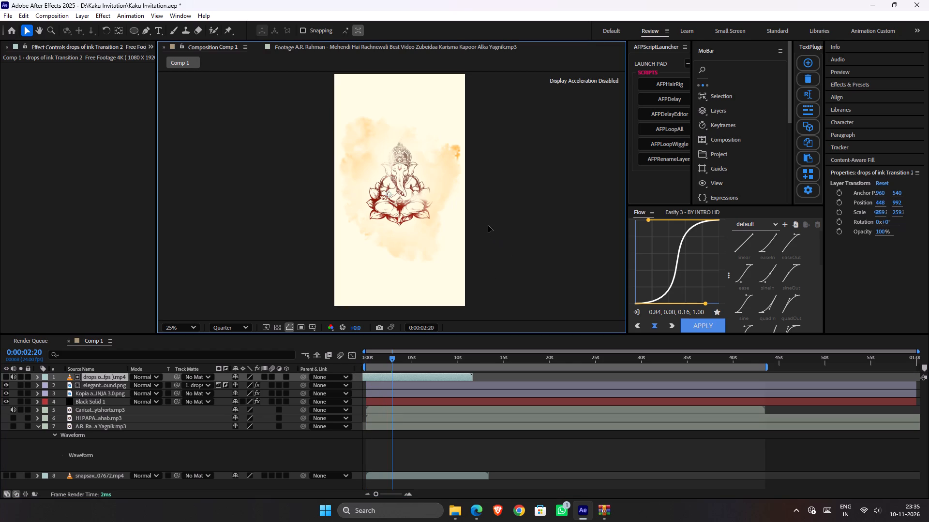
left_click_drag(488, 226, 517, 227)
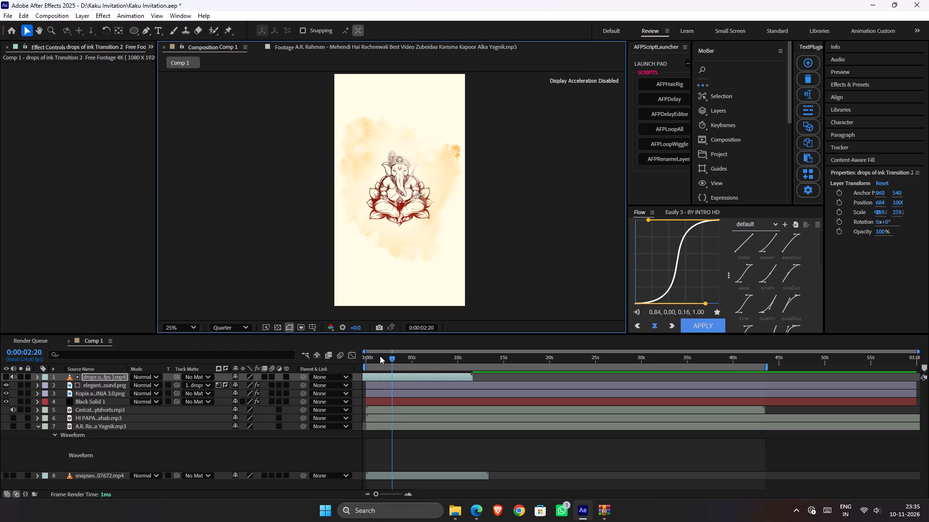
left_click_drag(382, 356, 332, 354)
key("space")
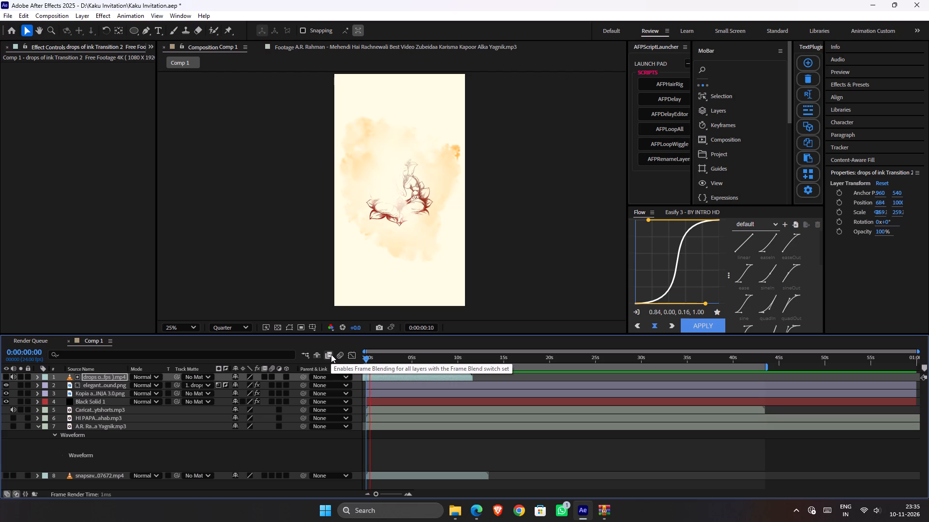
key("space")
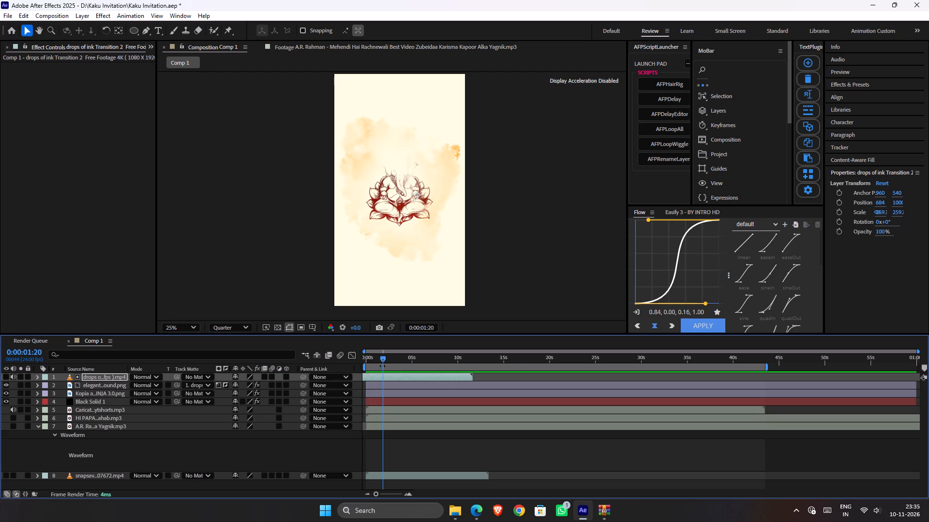
Move the drops of ink layer to position 360, 988 and preview the reveal.
left_click_drag(385, 361, 315, 377)
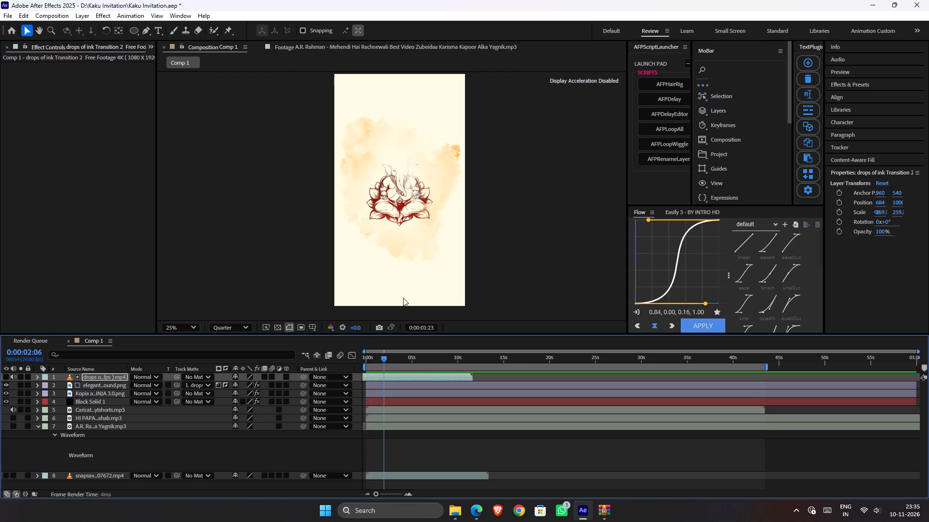
left_click_drag(429, 217, 390, 216)
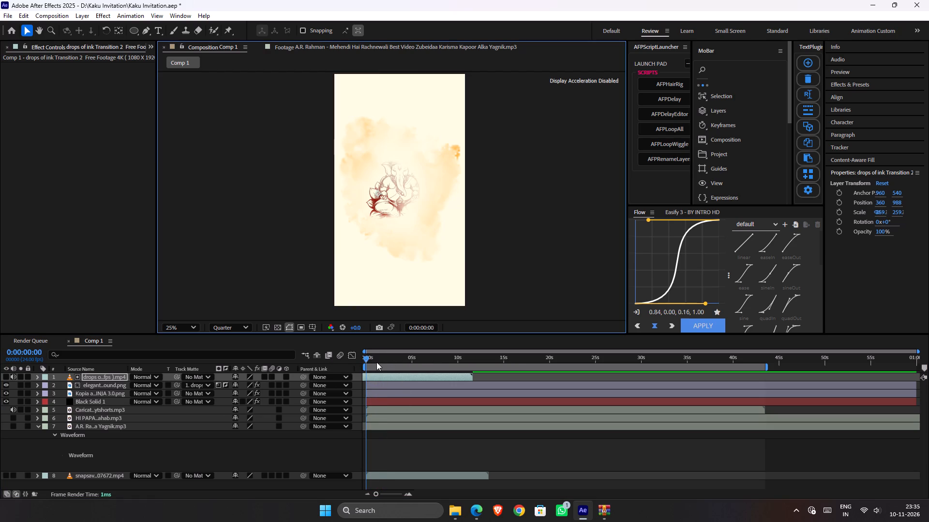
key("space")
key("space")
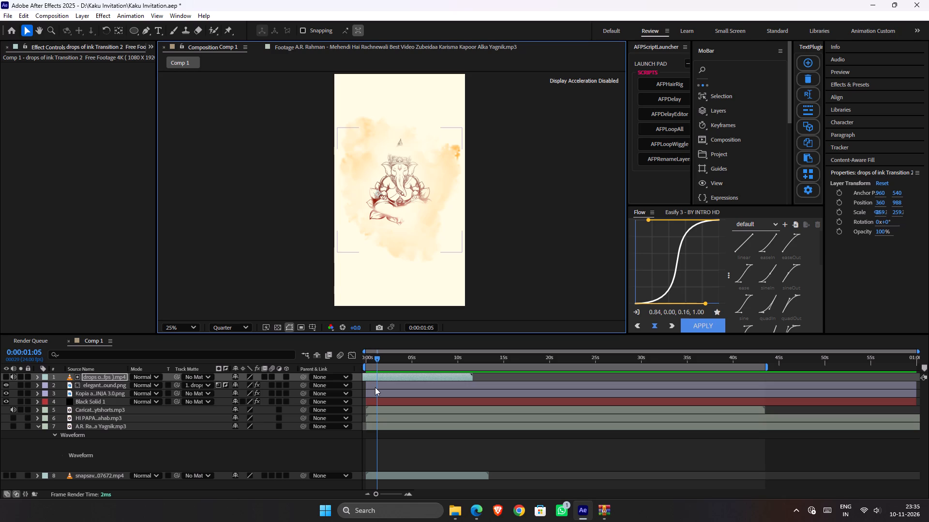
Shift the drops of ink layer later in time so it starts at 0:00, and preview the Ganesh reveal.
left_click_drag(380, 378, 386, 377)
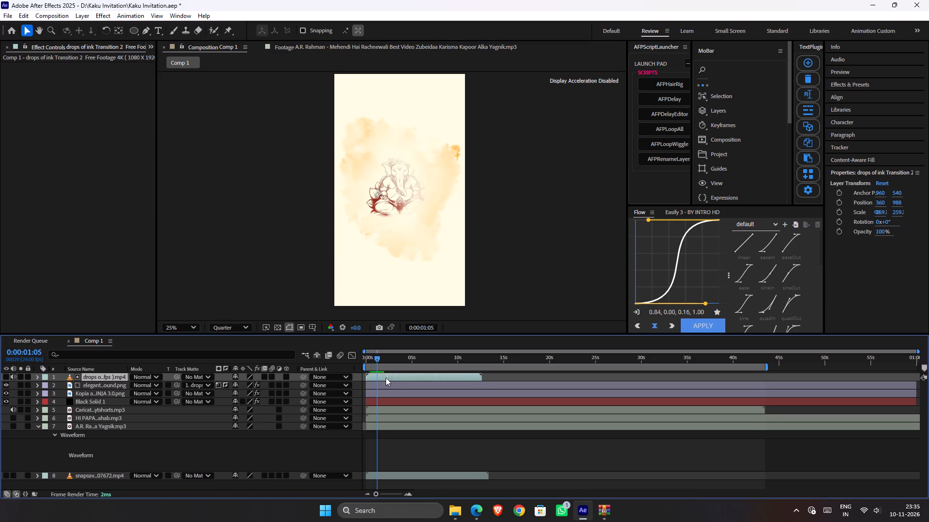
left_click_drag(386, 377, 385, 378)
left_click_drag(378, 361, 327, 370)
key("space")
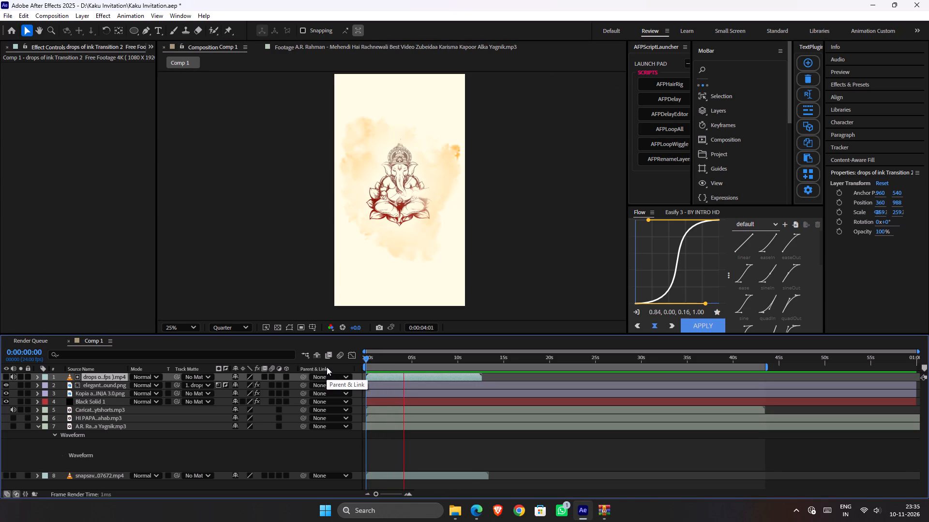
key("space")
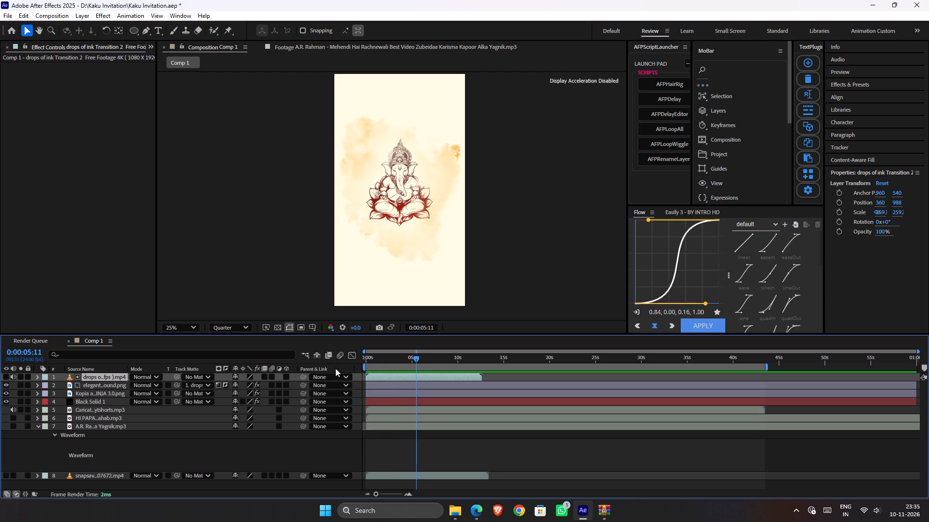
left_click_drag(396, 359, 199, 358)
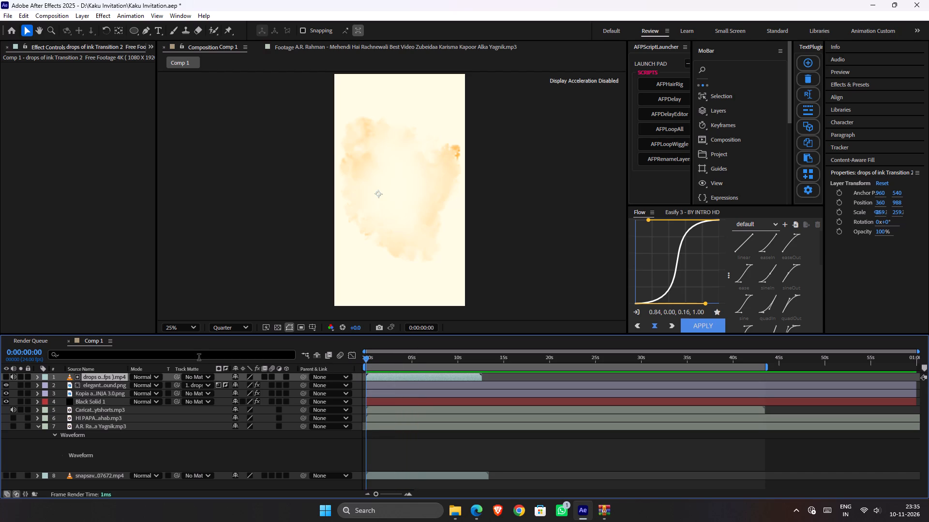
key("space")
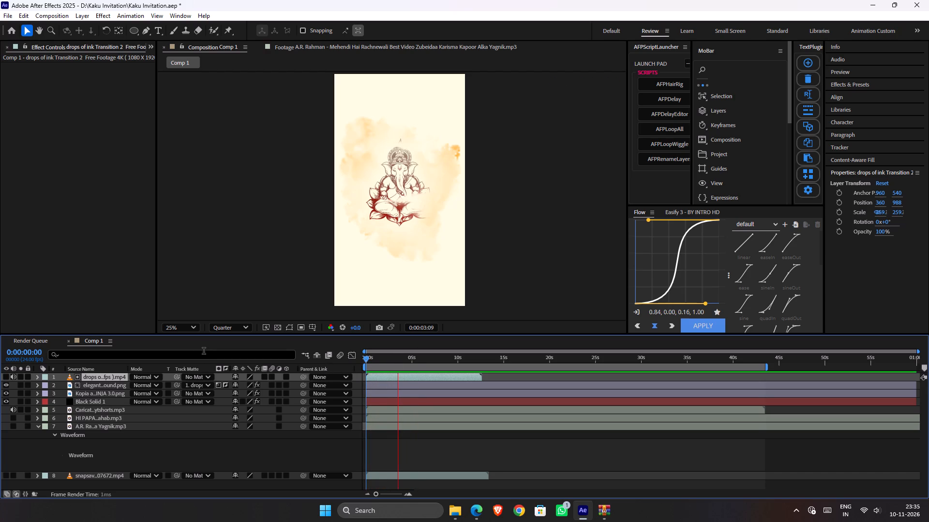
key("space")
Save the project and play the Ganesh reveal from the composition's start again.
key("ctrl+s")
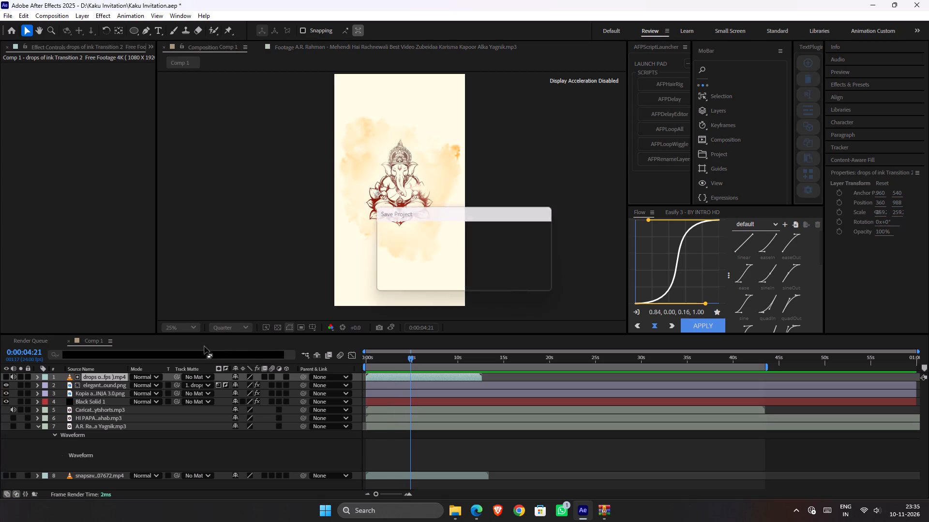
left_click_drag(374, 356, 303, 353)
key("space")
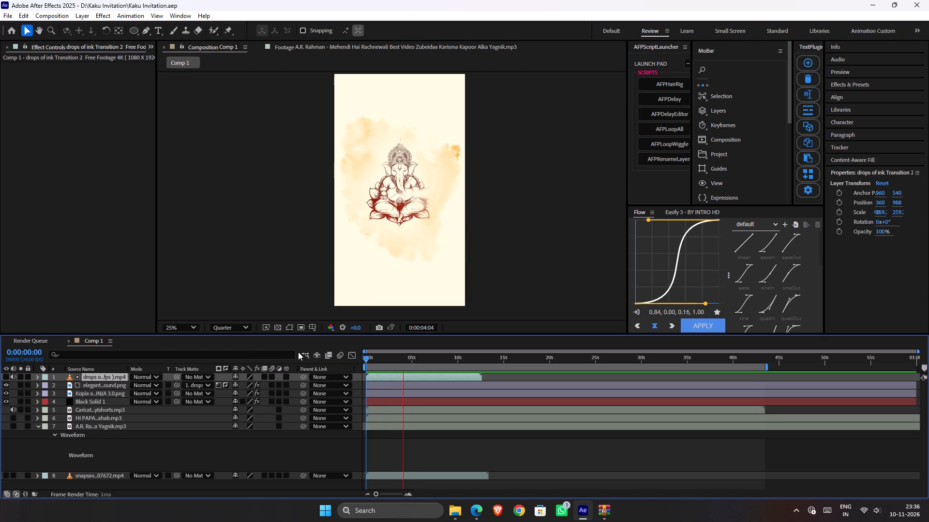
key("space")
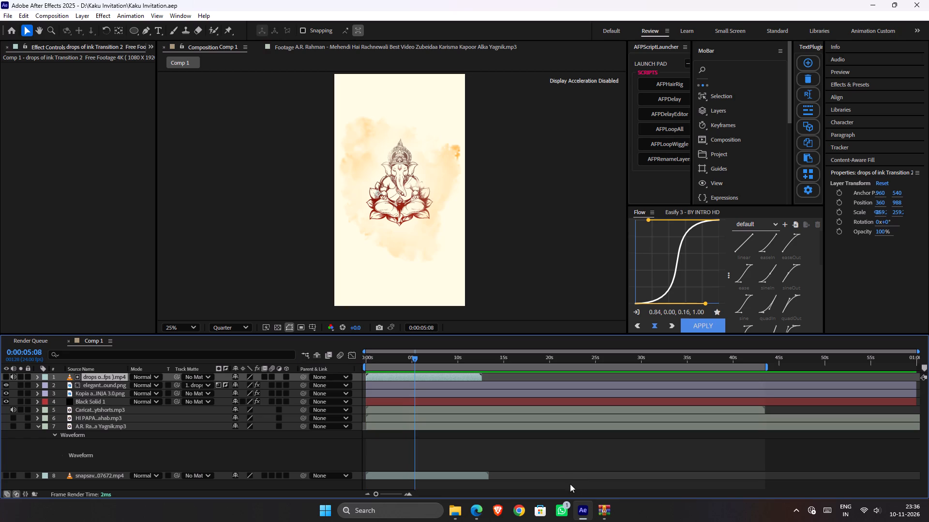
key("ctrl+s")
key("space")
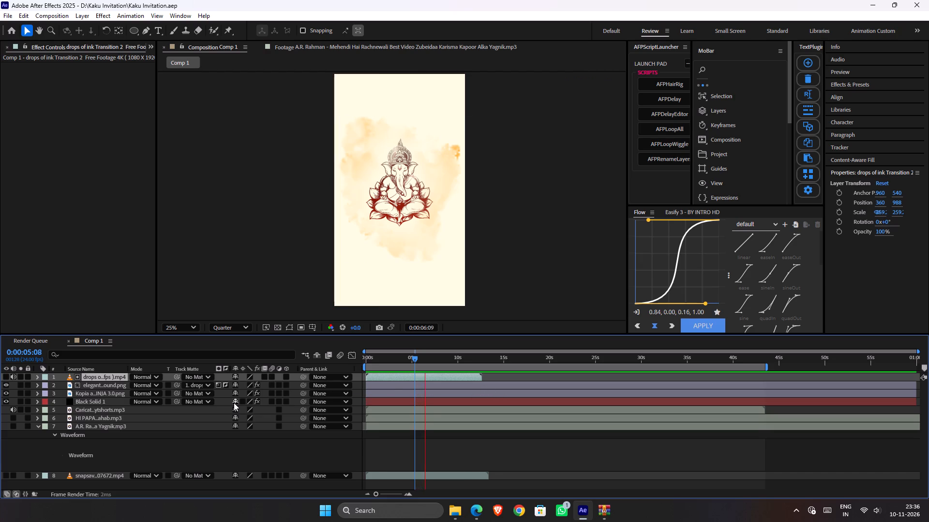
key("space")
key("ctrl+s")
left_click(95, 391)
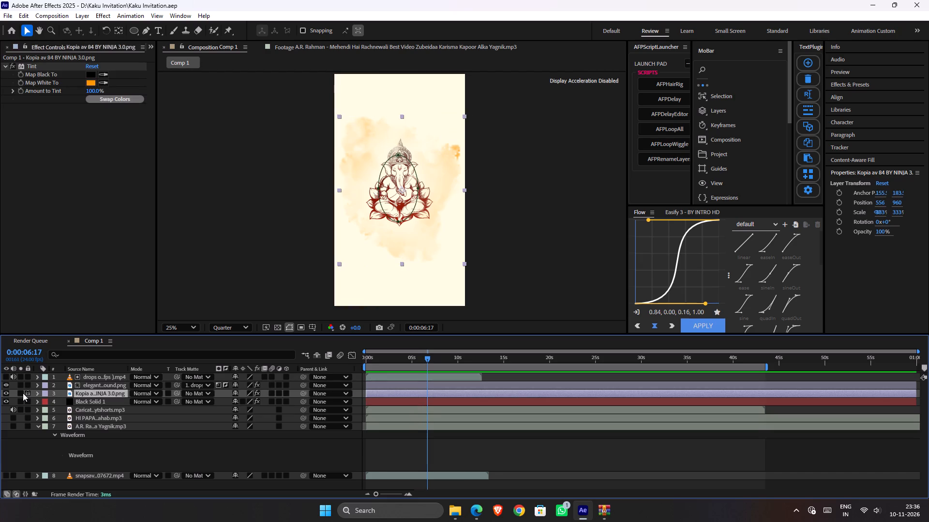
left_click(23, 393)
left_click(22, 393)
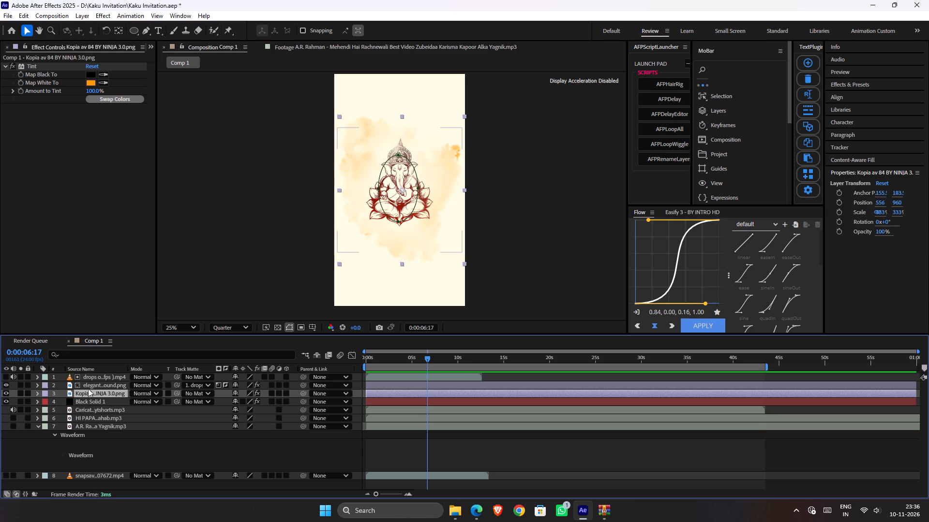
Parent the drops of ink layer to the Ganesh artwork layer, and the Ganesh artwork layer to the Kopia brush texture layer.
left_click(120, 385)
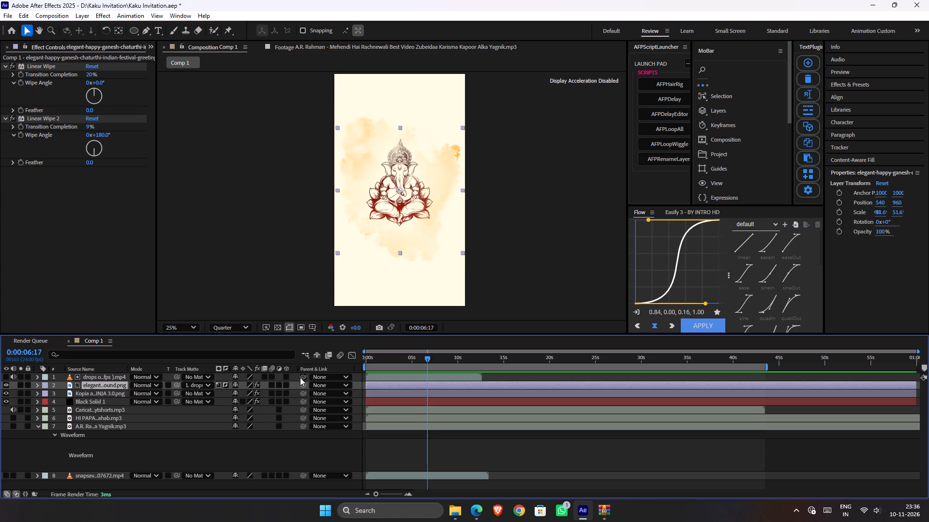
left_click_drag(300, 377, 284, 384)
left_click_drag(301, 385, 294, 393)
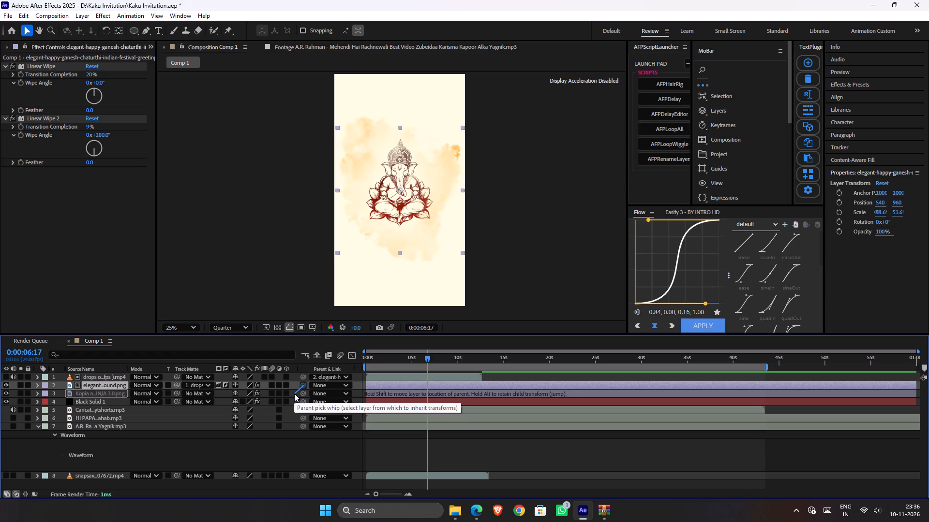
left_click_drag(294, 393, 296, 391)
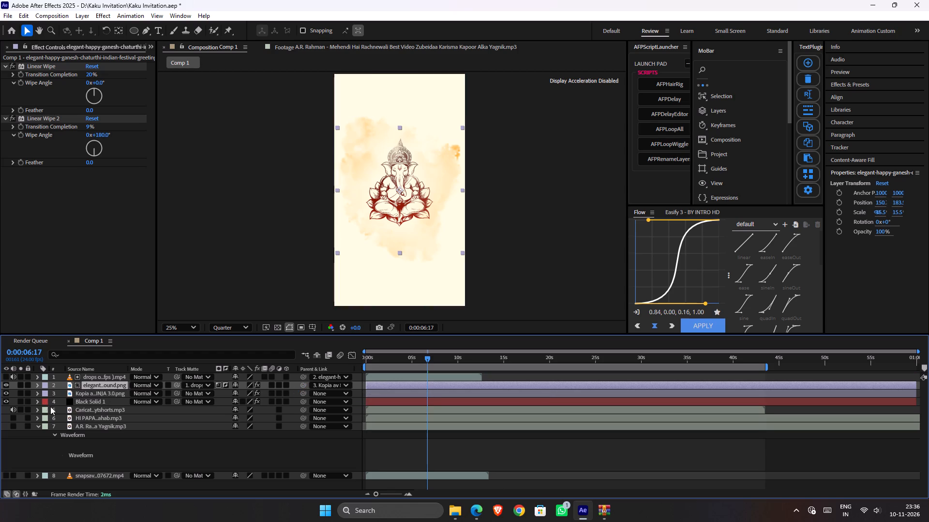
Select the Kopia brush texture layer and preview the Ganesh reveal from the composition's start.
left_click(105, 394)
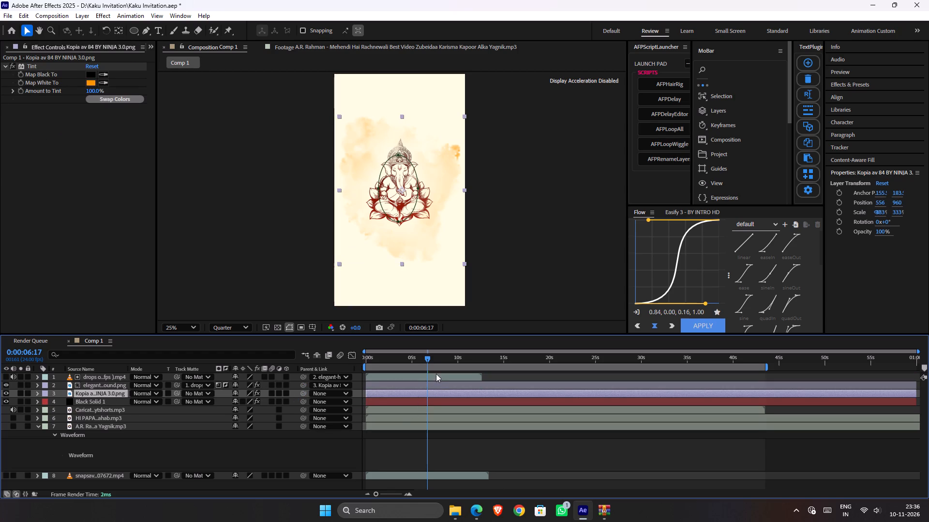
left_click_drag(423, 359, 312, 380)
key("space")
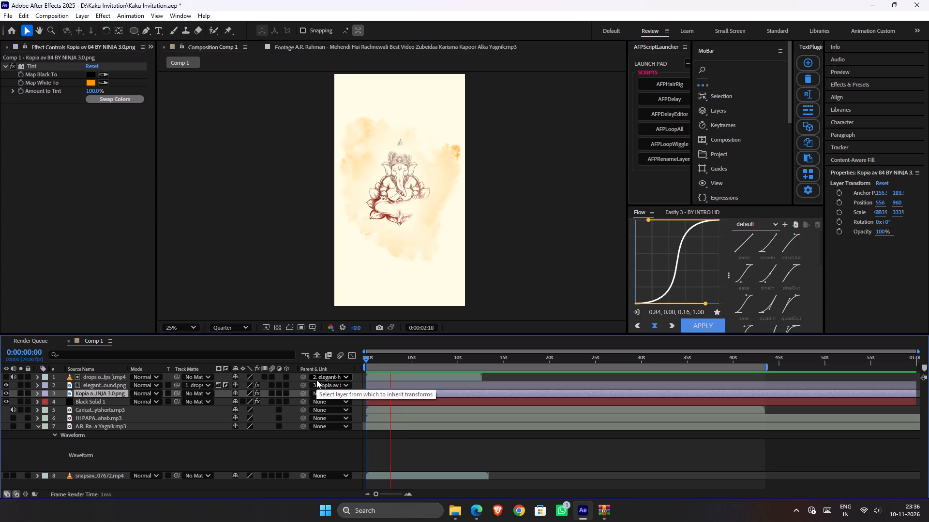
key("space")
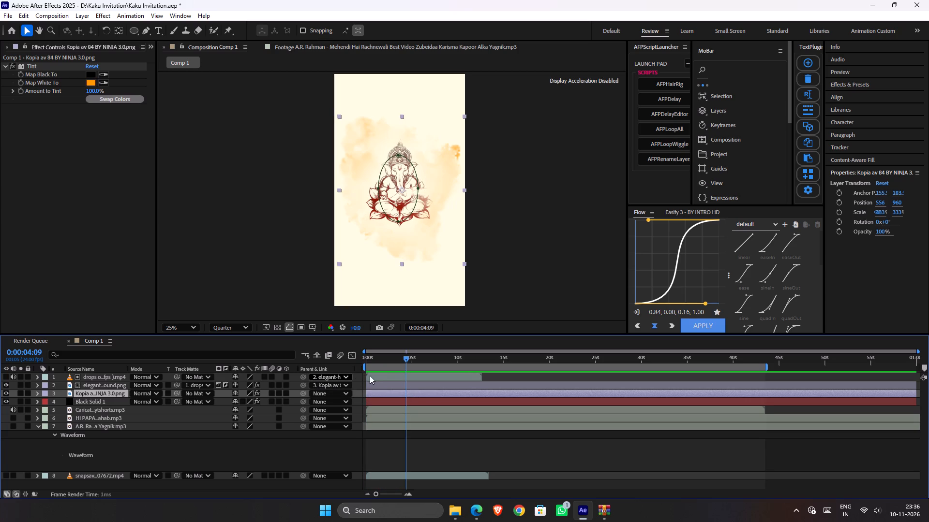
Reposition the drops of ink layer so its centre sits beyond the composition's left edge, slightly below the Ganesh artwork's middle.
left_click(374, 375)
left_click_drag(461, 215, 339, 286)
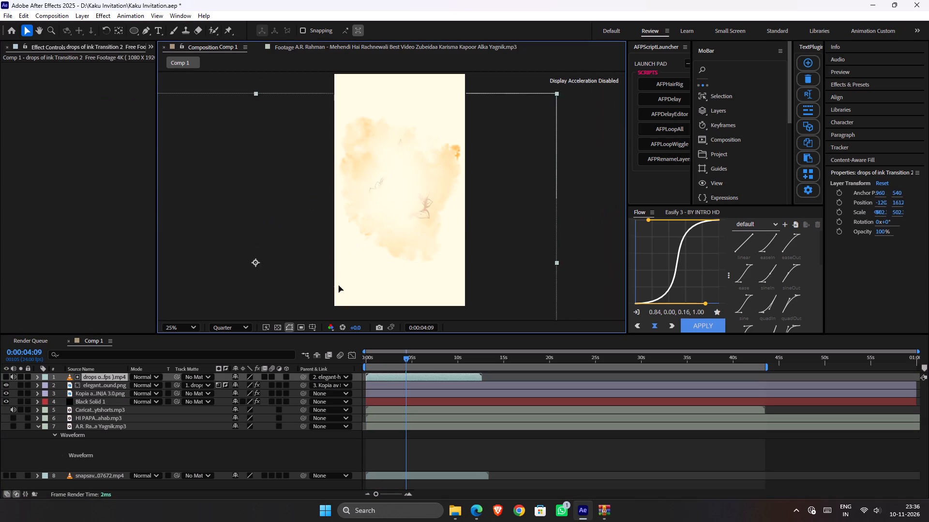
left_click_drag(339, 286, 350, 224)
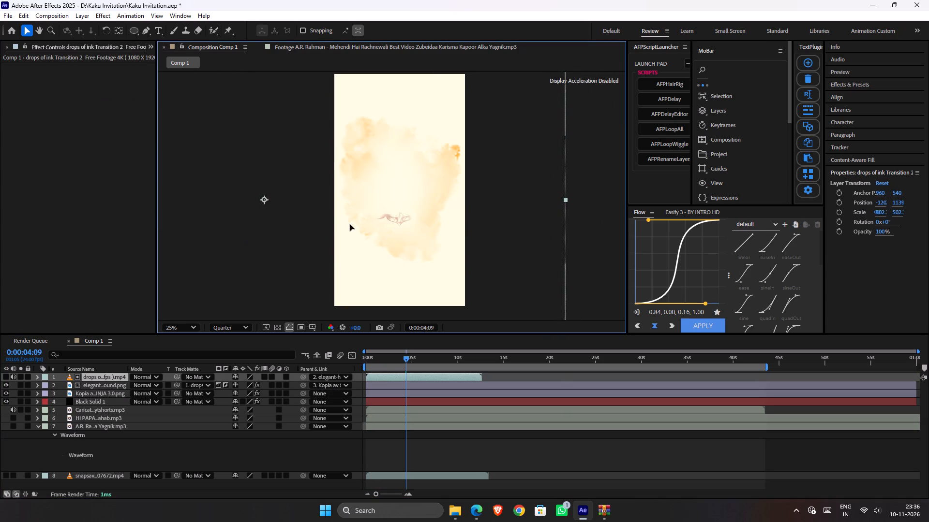
left_click_drag(350, 224, 348, 237)
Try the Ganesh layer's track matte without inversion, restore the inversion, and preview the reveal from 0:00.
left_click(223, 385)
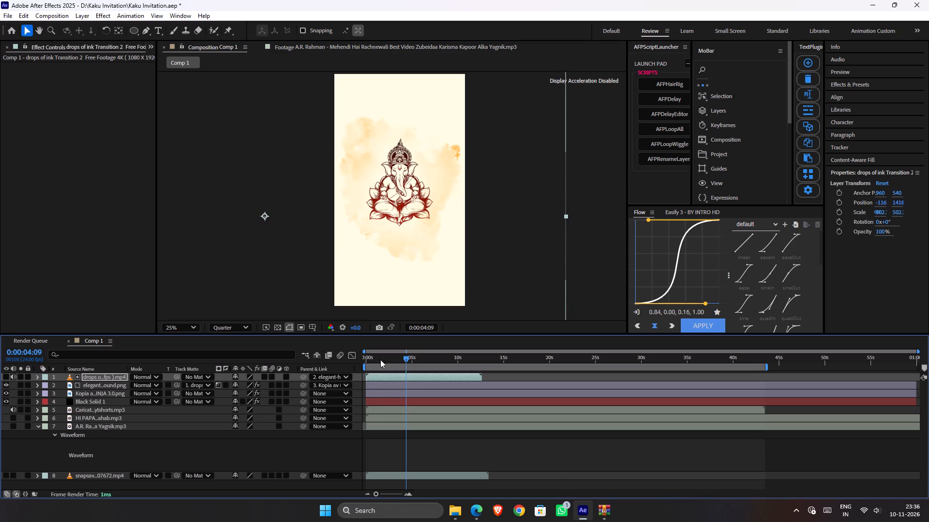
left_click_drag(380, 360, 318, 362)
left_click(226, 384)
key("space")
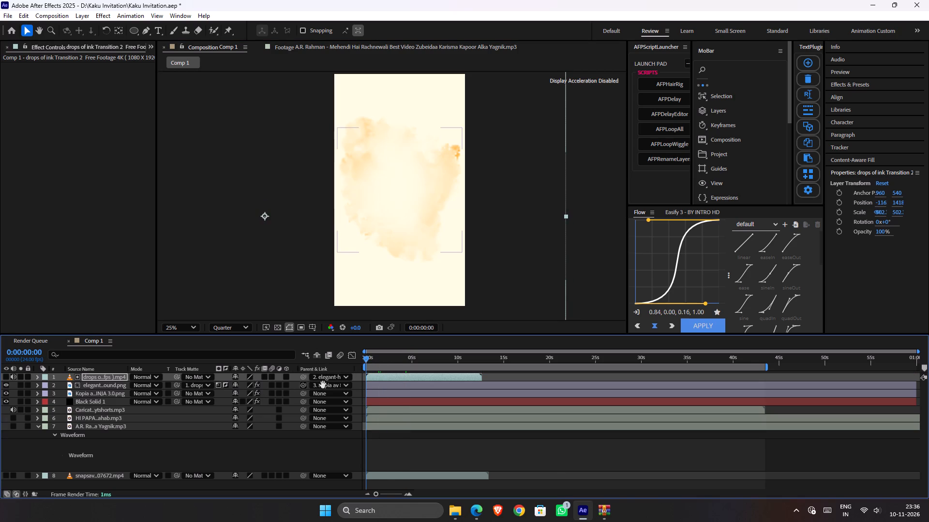